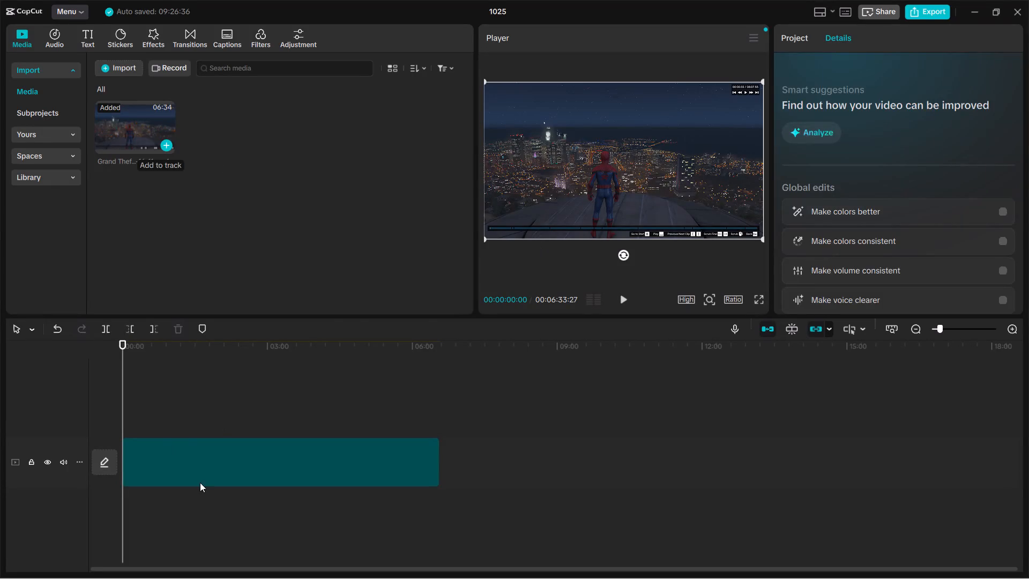
Preview the opening of the Grand Theft Auto V clip and trim about 6 seconds off its start, leaving a 00:06:27:22 duration.
click(195, 463)
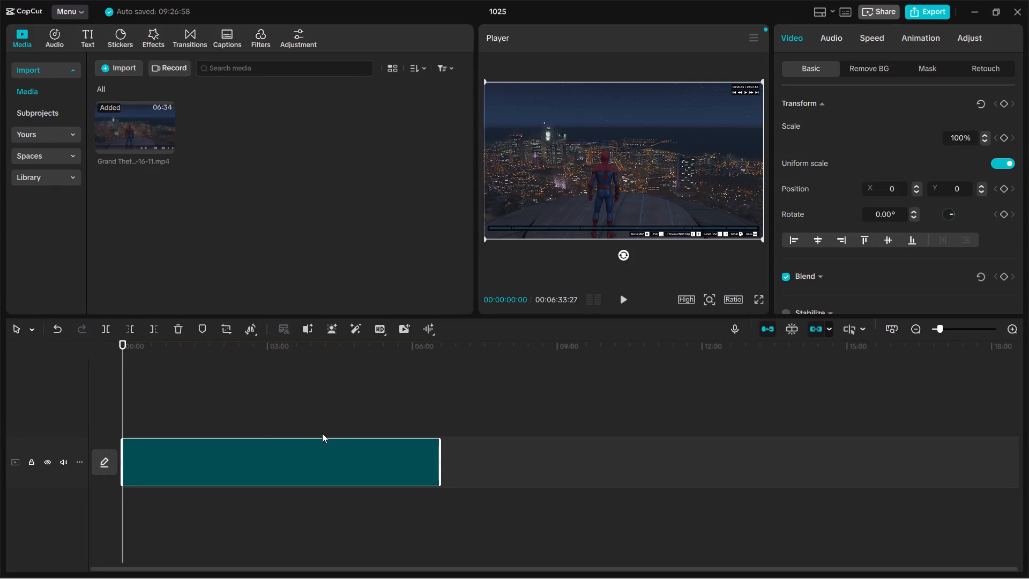
click(621, 300)
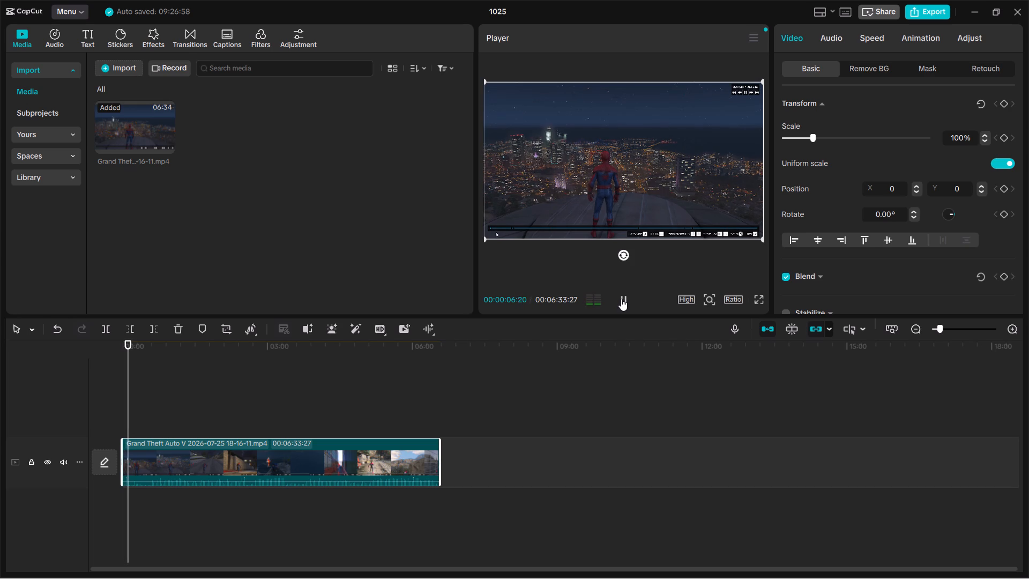
click(621, 299)
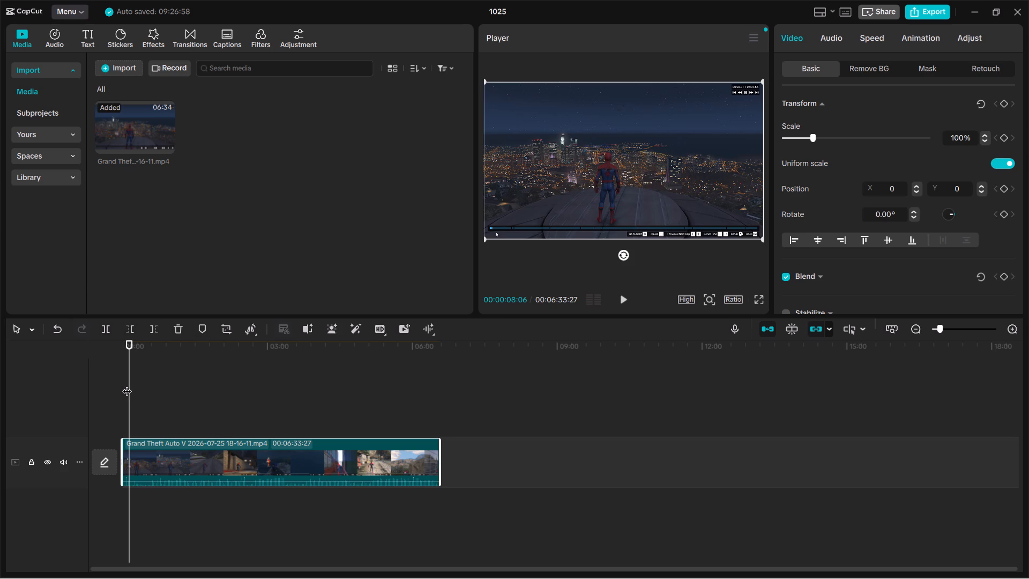
key(Left)
key(Left)
key(Left)
key(Left)
key(Left)
key(Left)
key(Left)
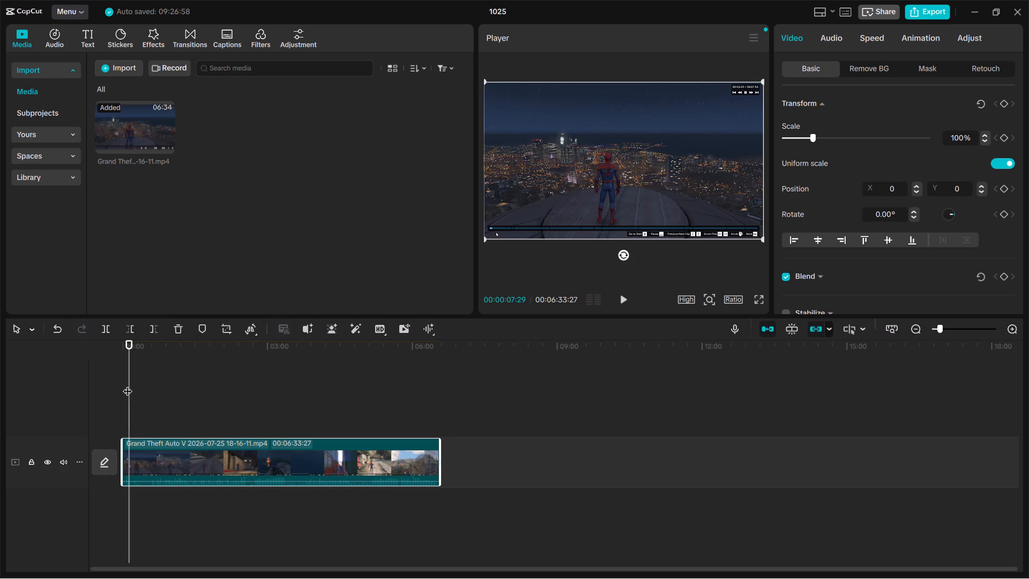
click(128, 384)
key(Left)
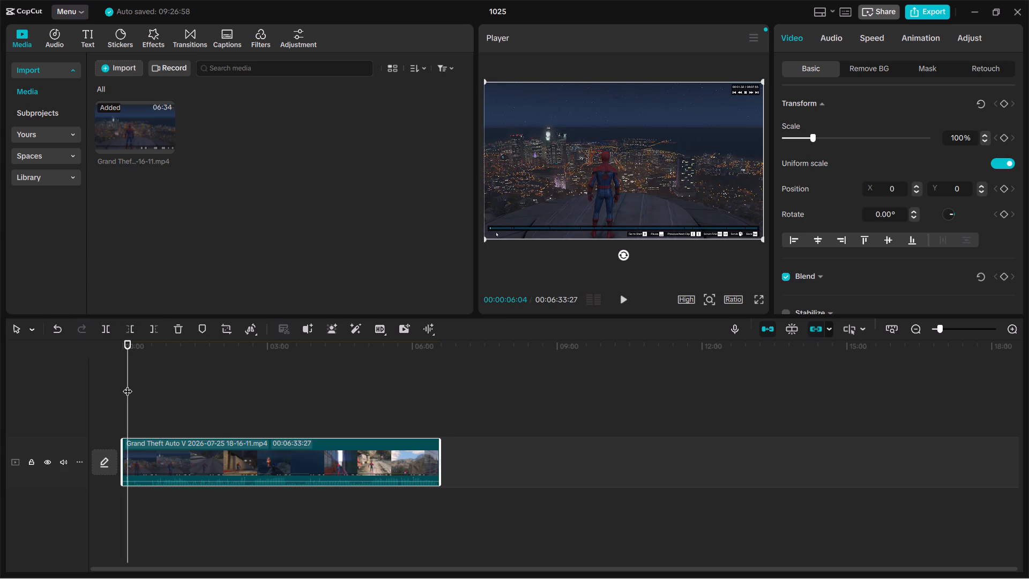
key(Left)
key(Left)
click(128, 384)
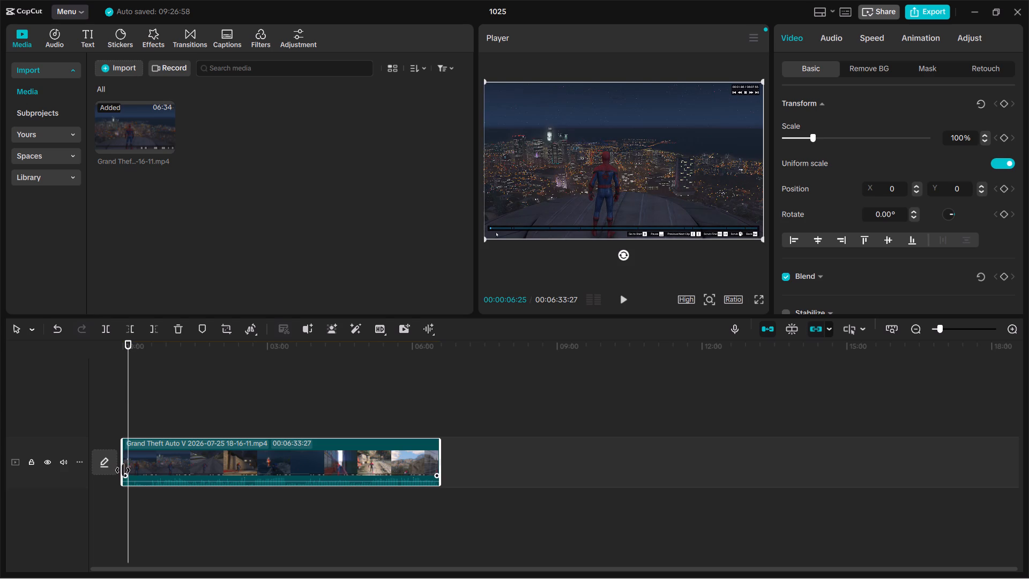
drag(122, 472, 126, 472)
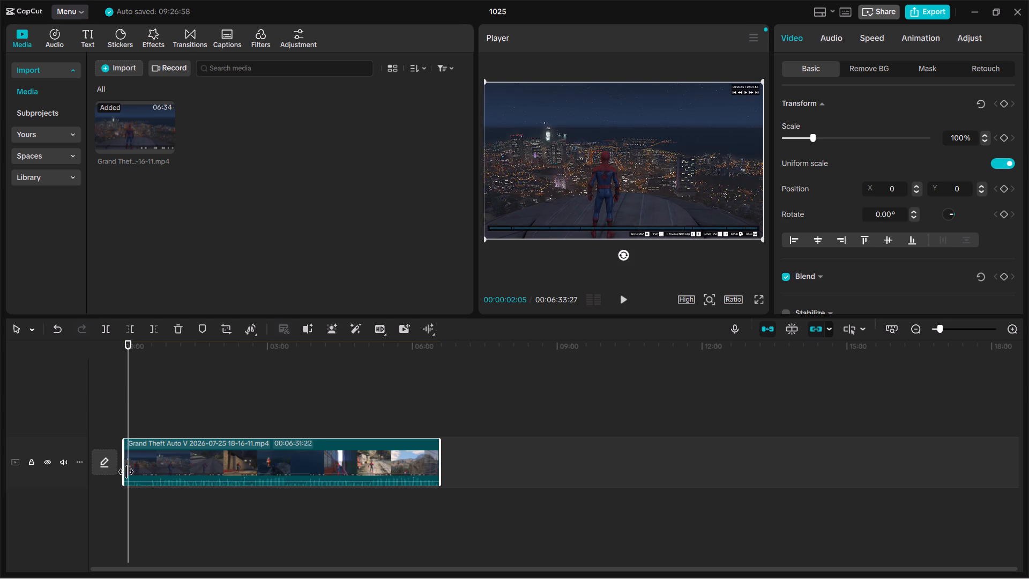
drag(126, 472, 129, 472)
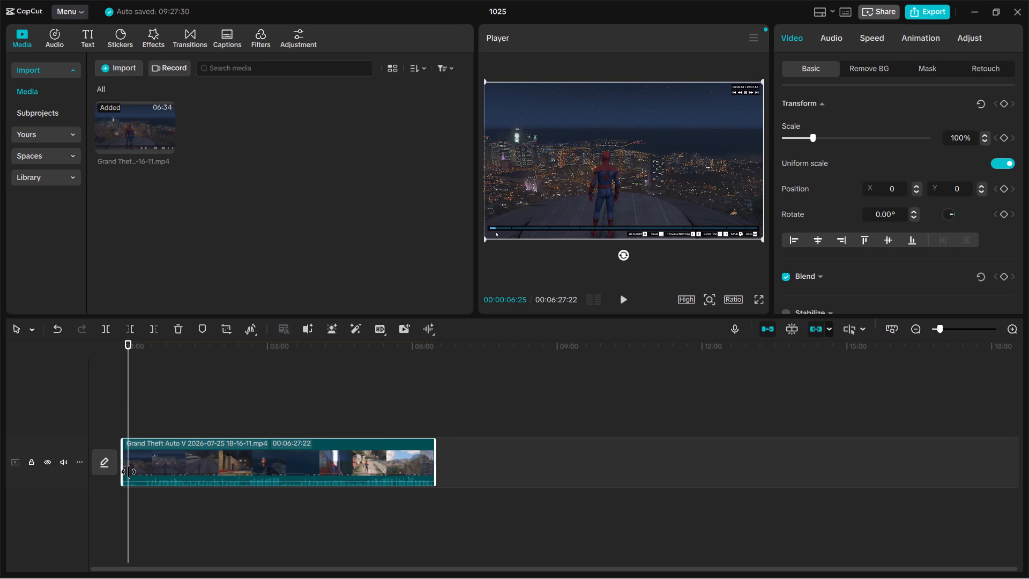
Return to the beginning of the timeline and play back the trimmed opening briefly.
click(270, 387)
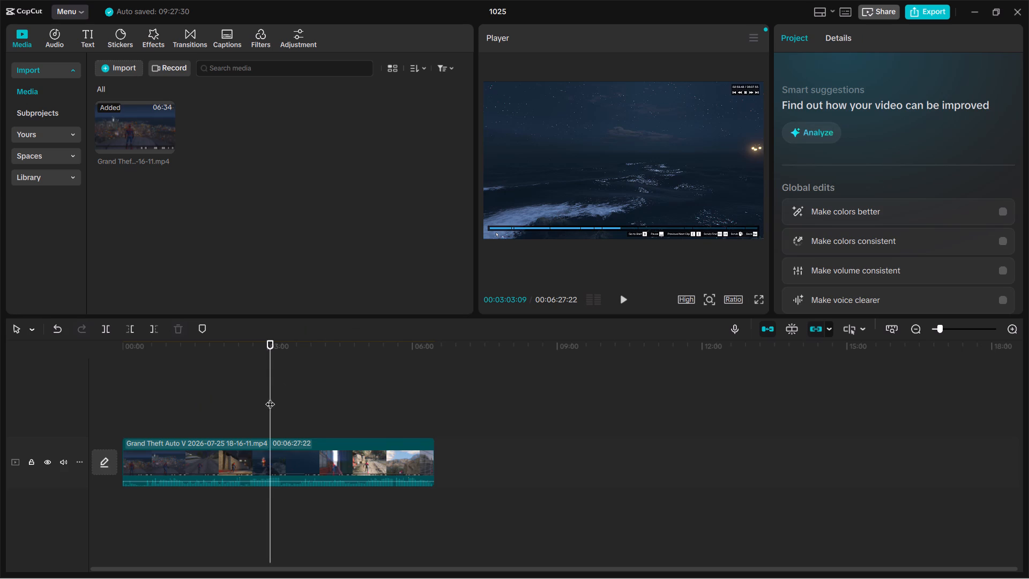
drag(271, 397, 98, 399)
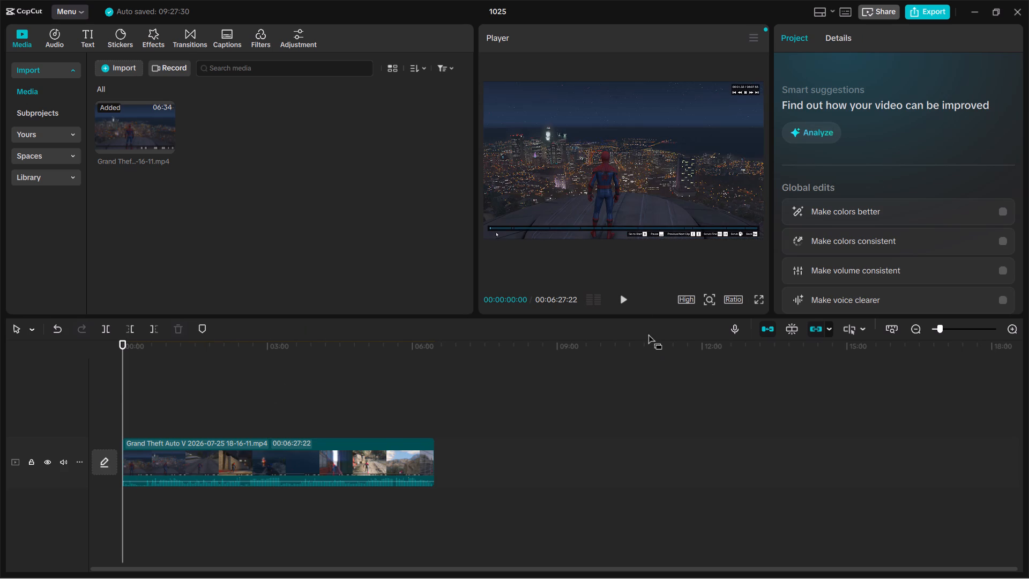
click(624, 302)
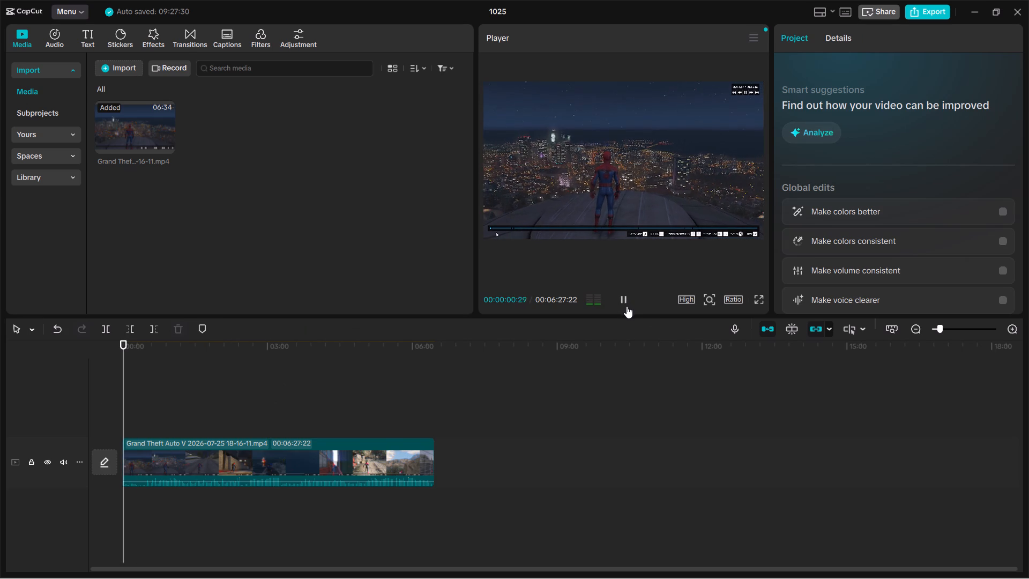
click(627, 306)
Select the clip and examine its available video, audio, speed, animation and colour adjustment settings.
click(645, 153)
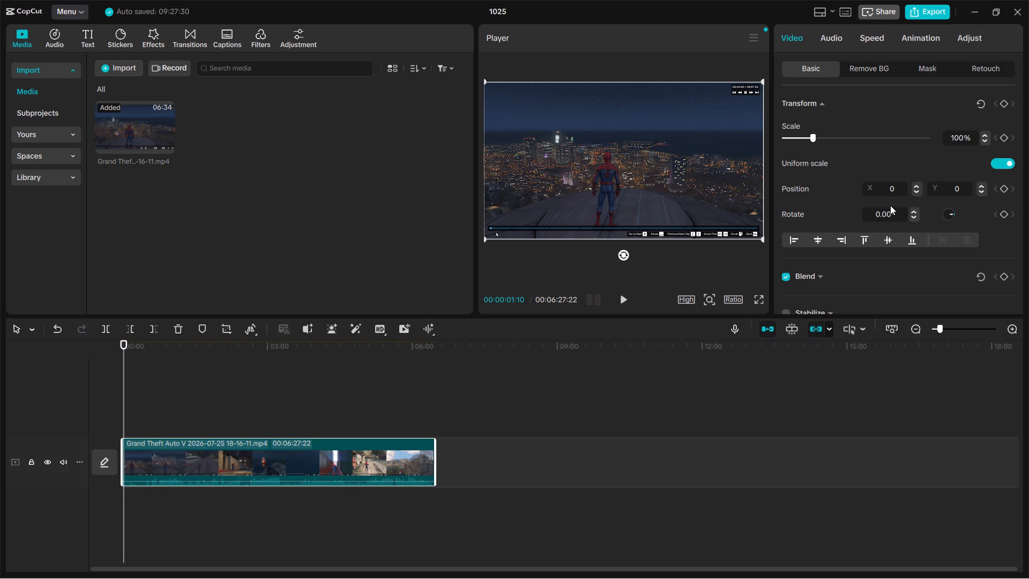
scroll(876, 186, down, 9)
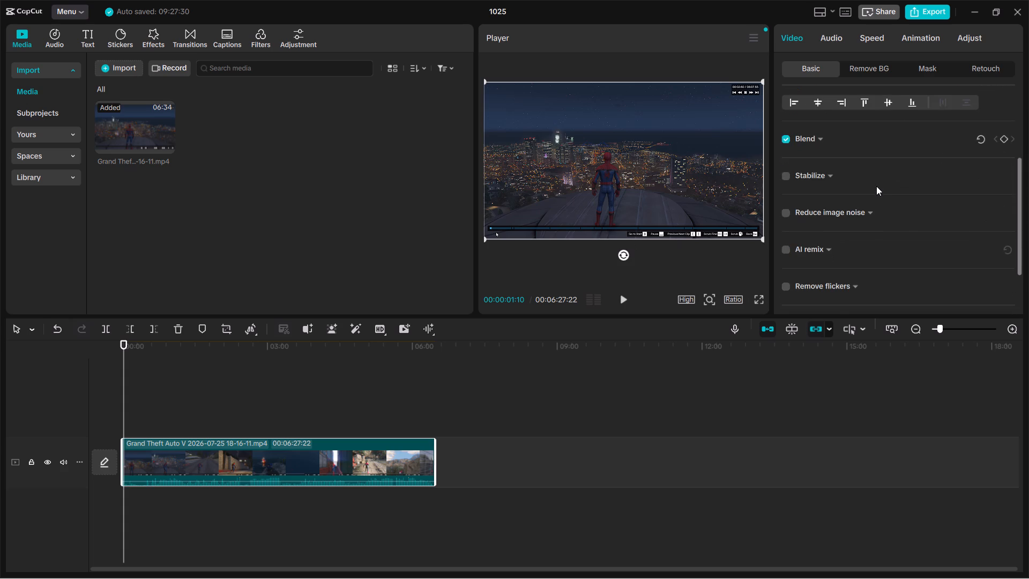
scroll(876, 186, down, 5)
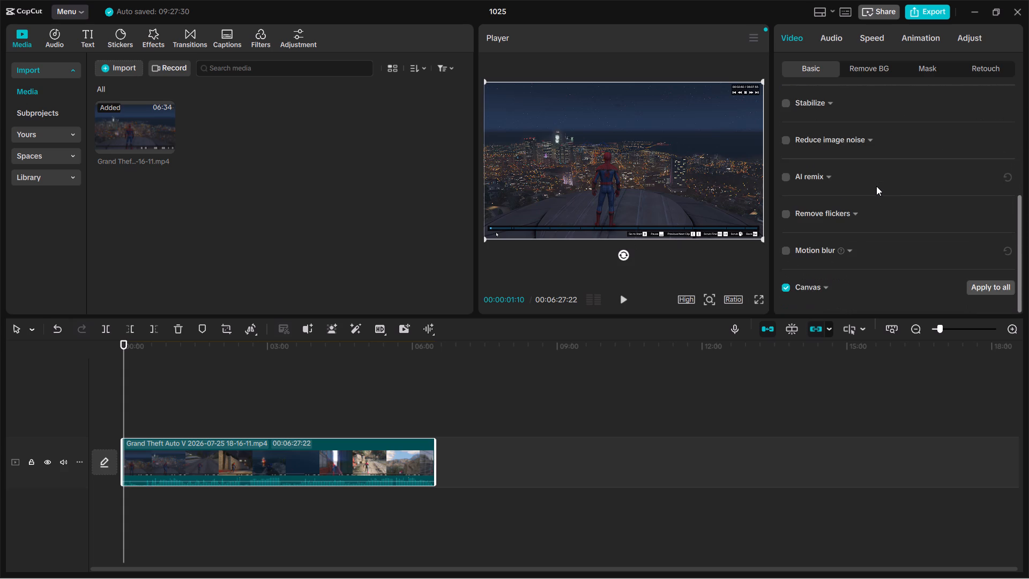
scroll(876, 186, down, 4)
scroll(876, 186, up, 14)
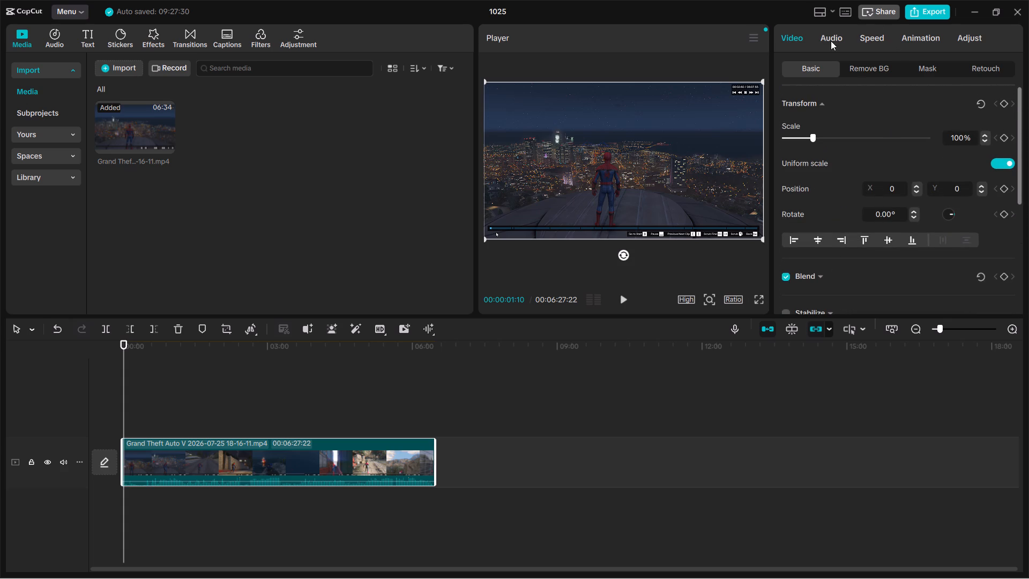
click(828, 43)
click(877, 38)
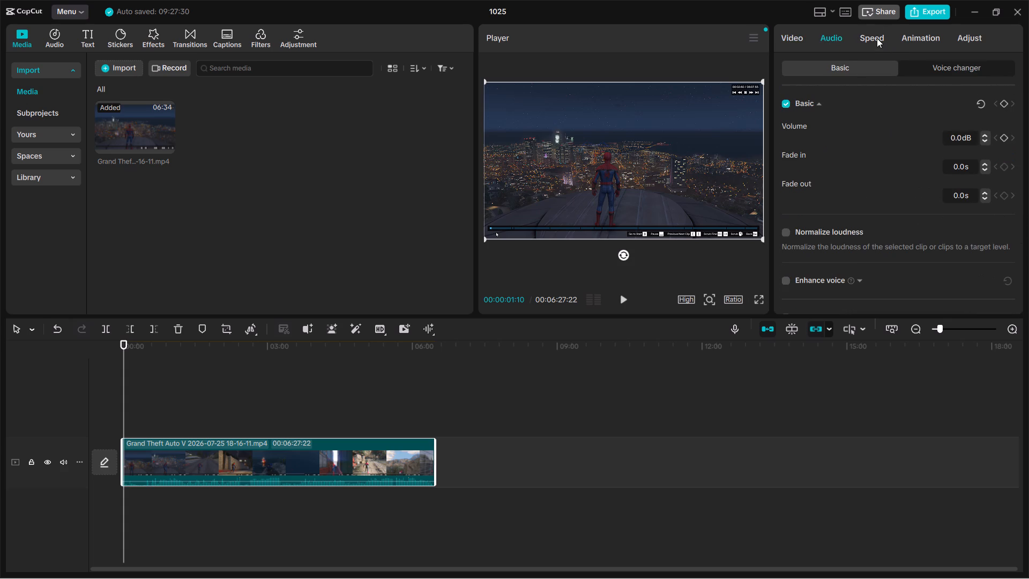
click(936, 37)
click(965, 37)
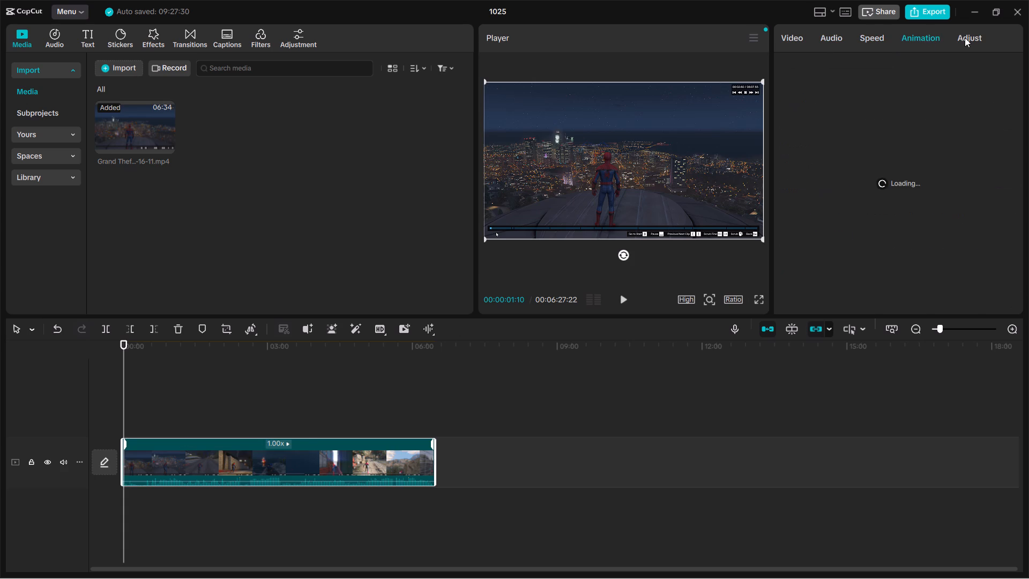
click(965, 38)
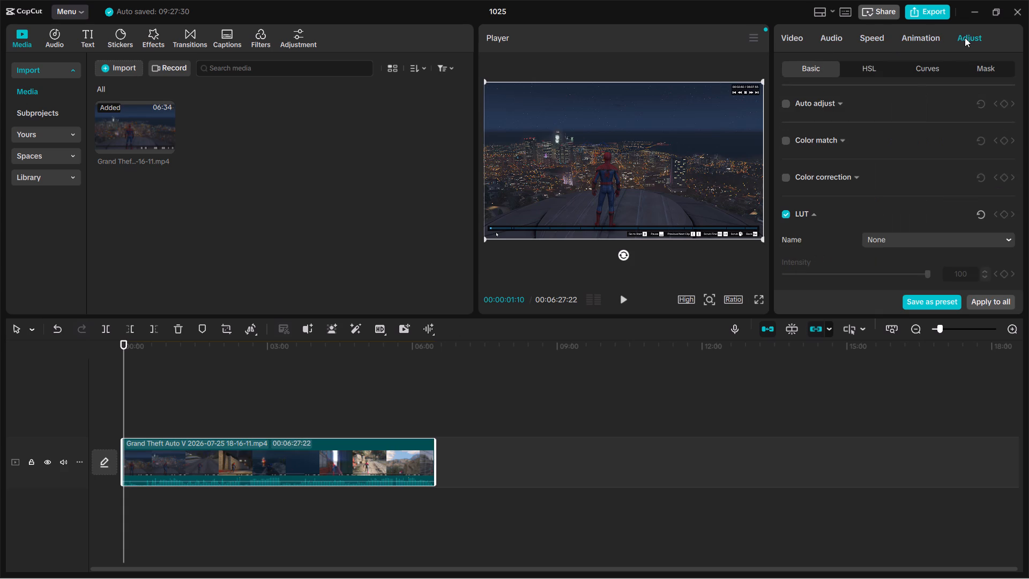
scroll(877, 169, down, 3)
scroll(877, 169, up, 16)
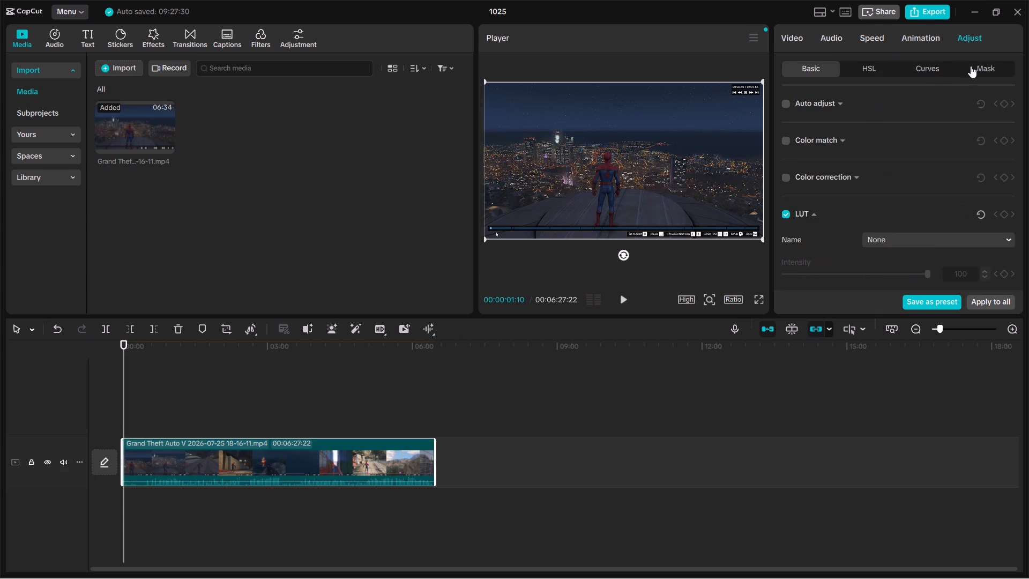
click(797, 39)
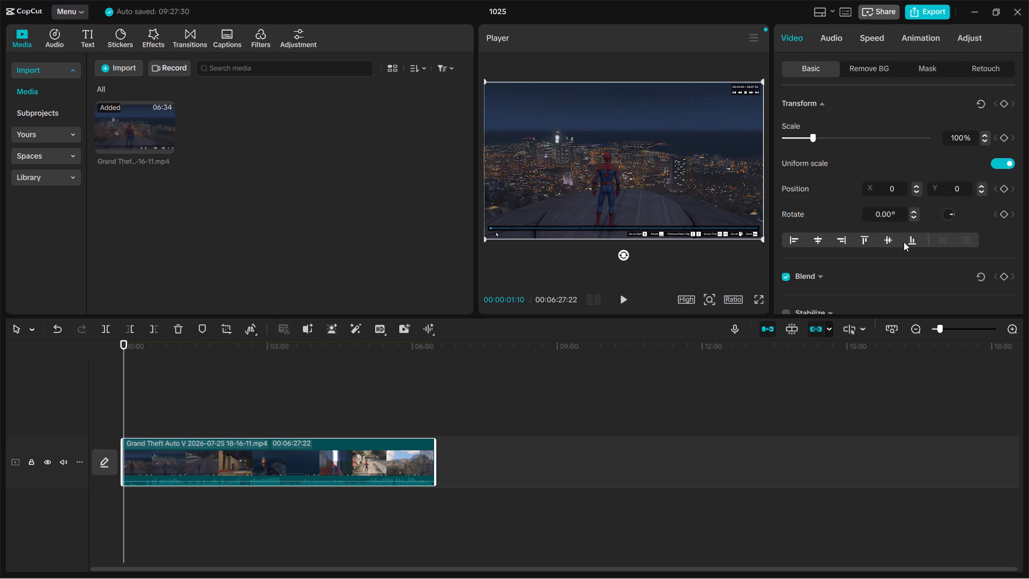
scroll(907, 279, down, 19)
scroll(907, 279, up, 14)
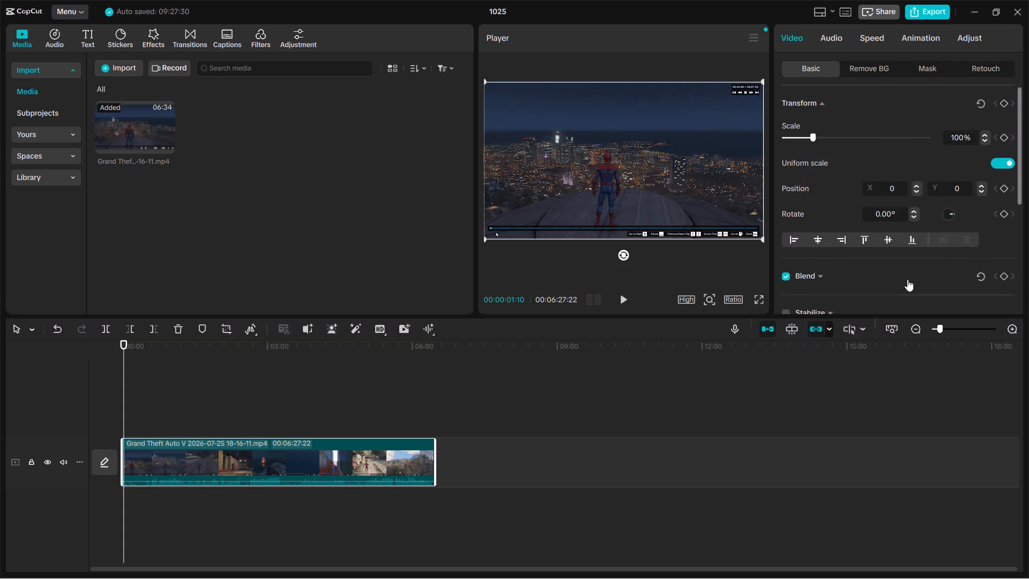
scroll(907, 279, up, 11)
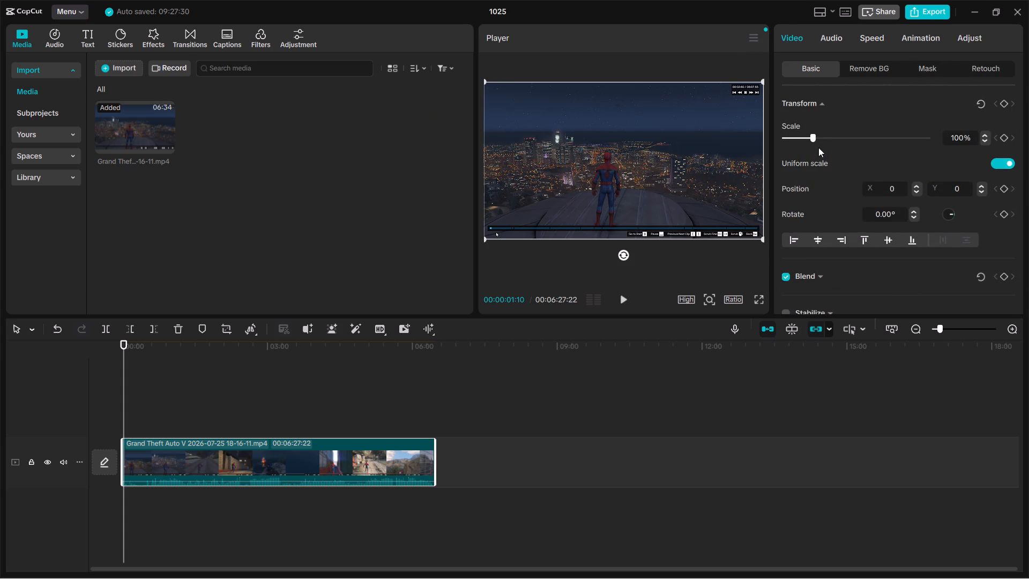
Enlarge the clip's uniform scale to 124% to crop out the replay overlay around the picture's edges.
drag(812, 140, 839, 144)
drag(839, 144, 819, 137)
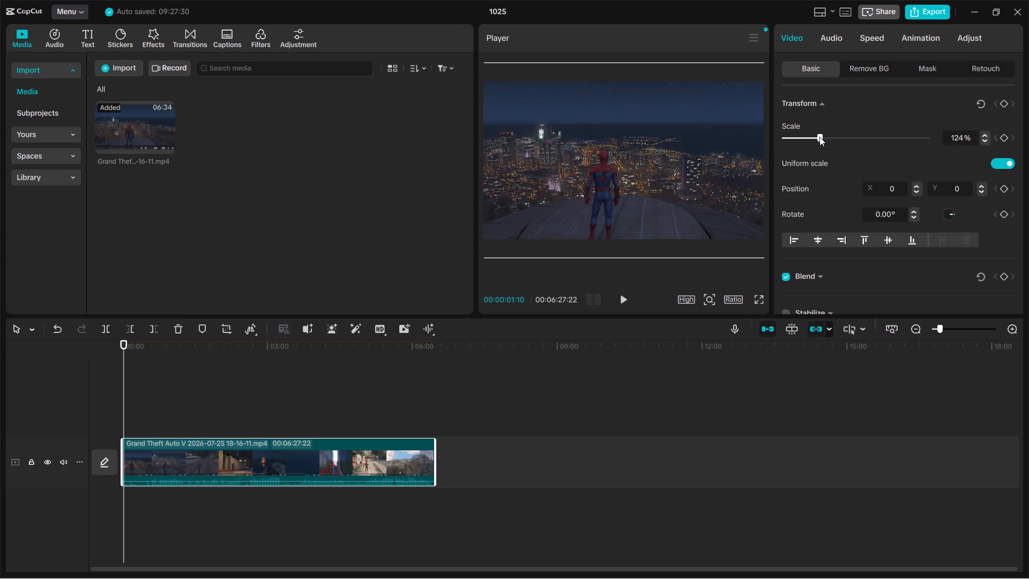
drag(819, 137, 819, 136)
Shift the enlarged footage horizontally in the frame to position X 330, Y 0, and deselect the clip.
drag(654, 170, 670, 168)
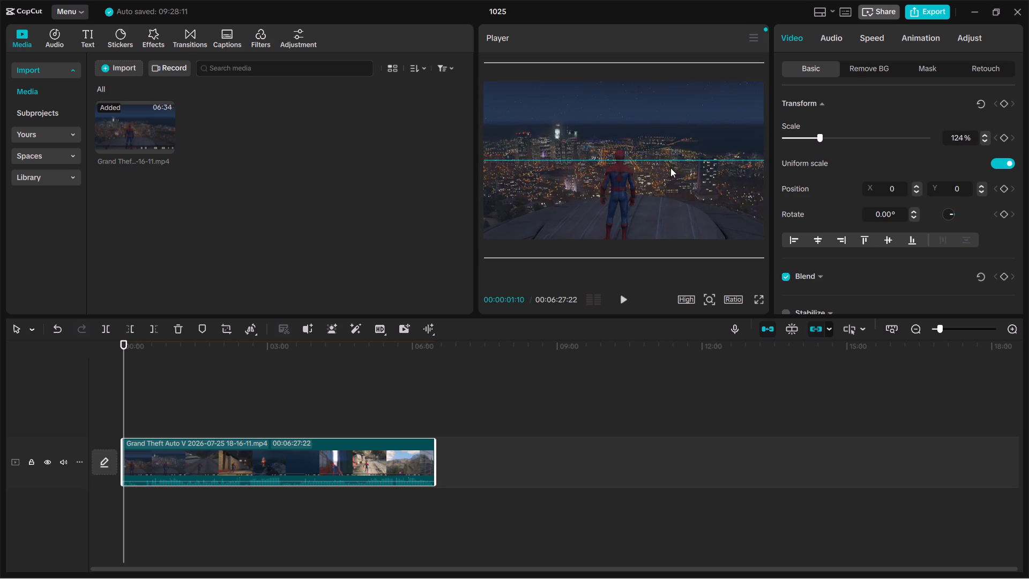
drag(670, 168, 670, 168)
scroll(852, 205, down, 1)
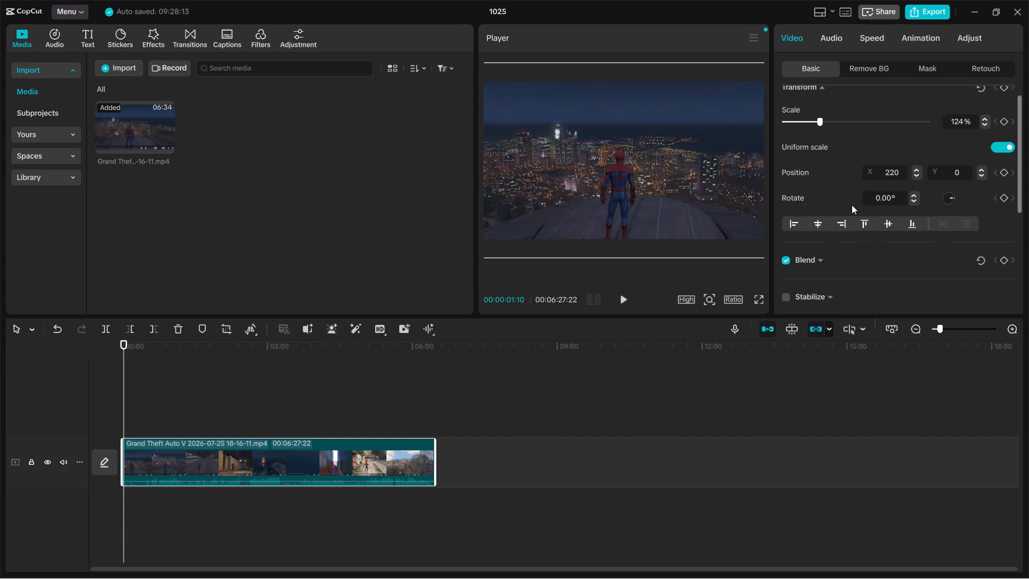
scroll(852, 205, down, 3)
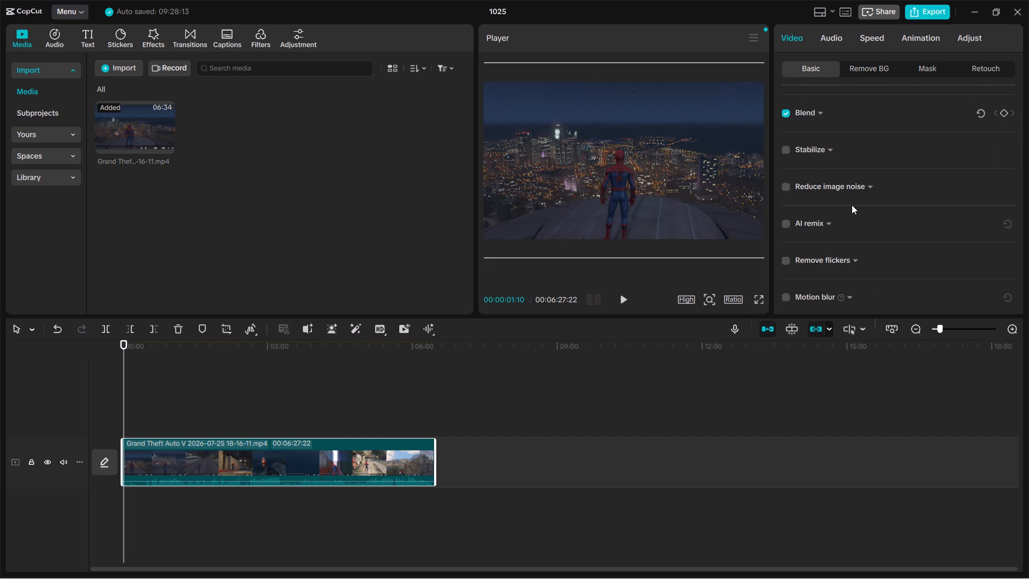
scroll(852, 205, up, 11)
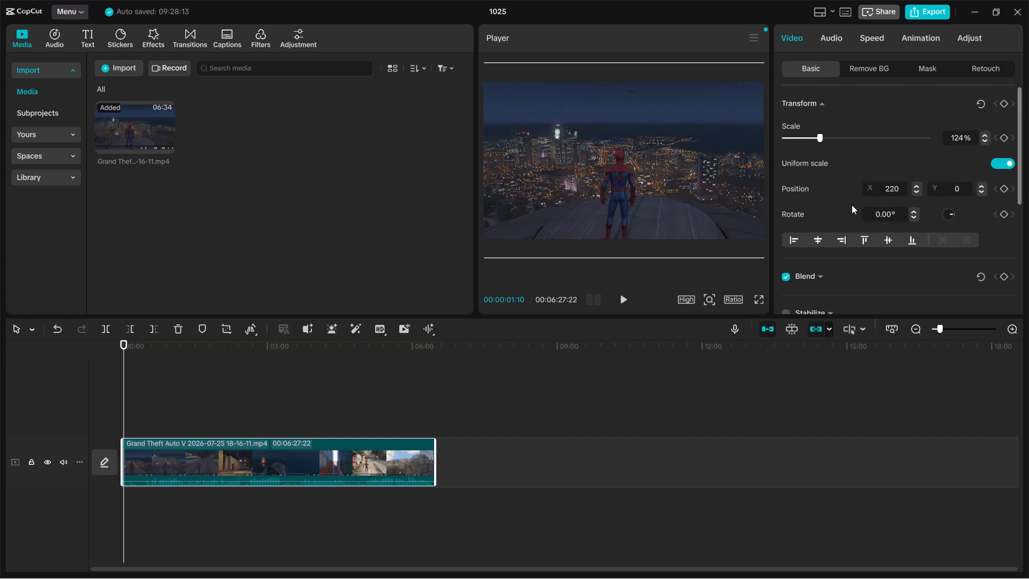
scroll(852, 205, up, 1)
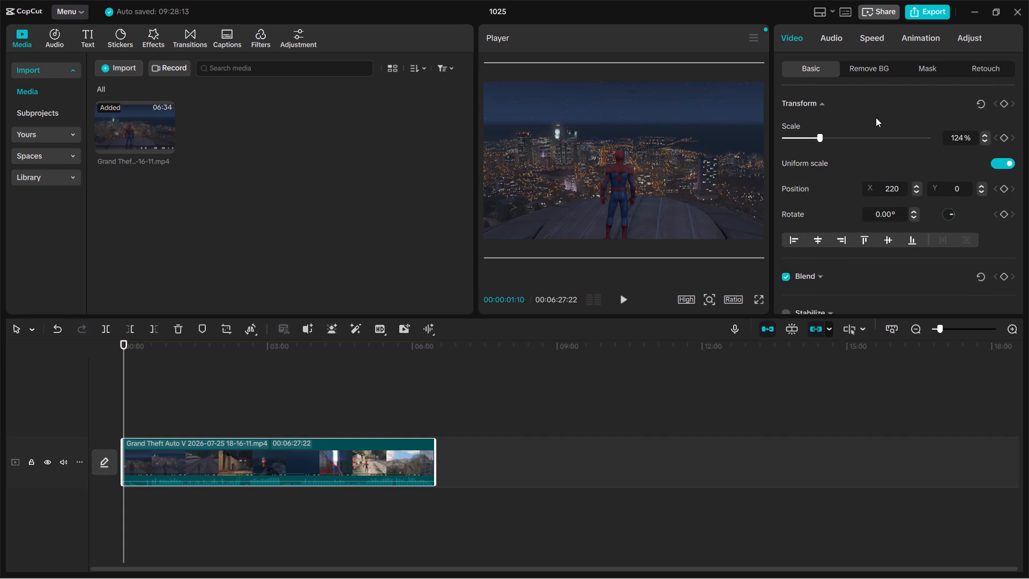
click(823, 103)
click(823, 103)
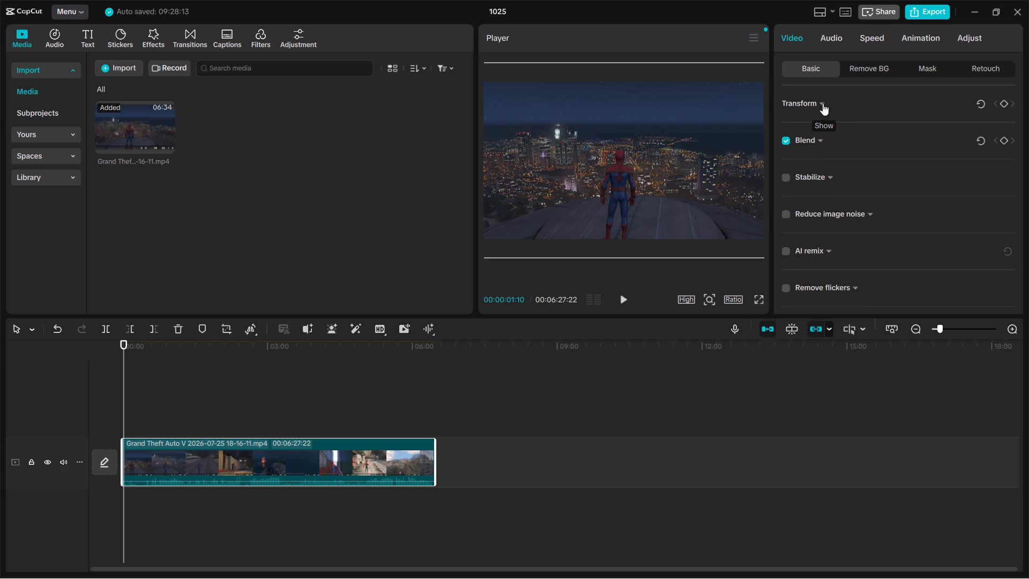
click(823, 103)
drag(688, 188, 686, 185)
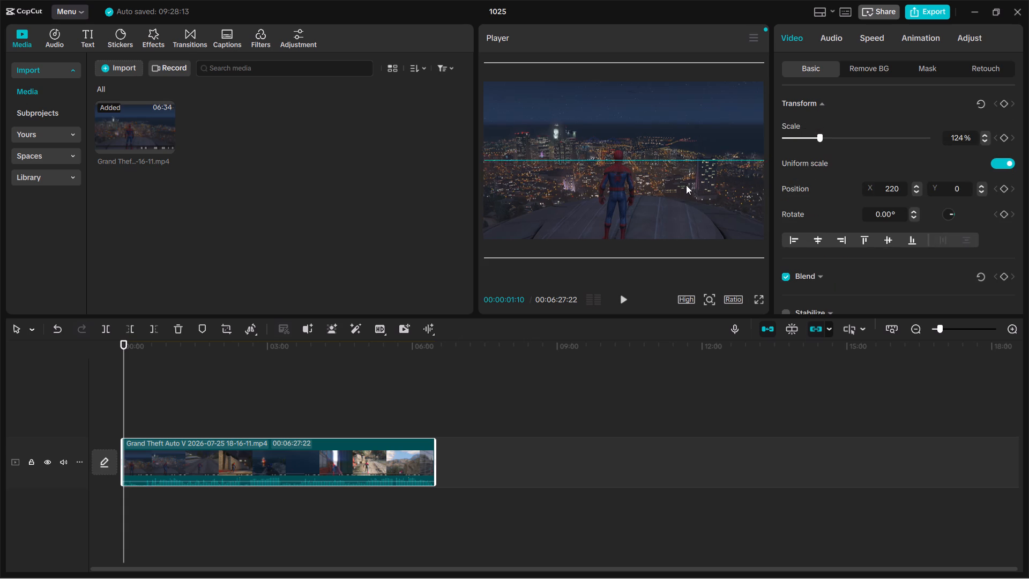
drag(686, 185, 696, 188)
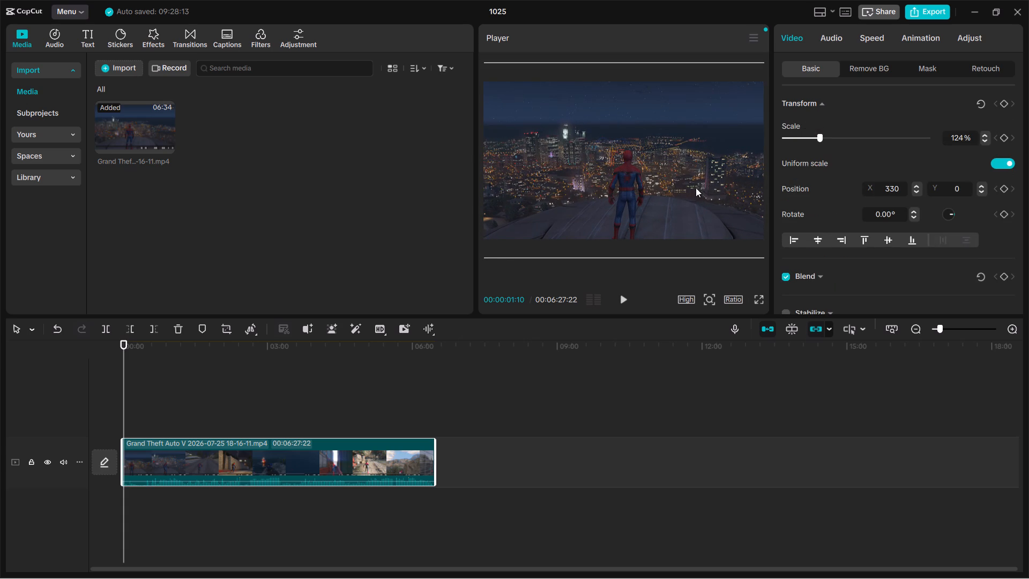
click(644, 471)
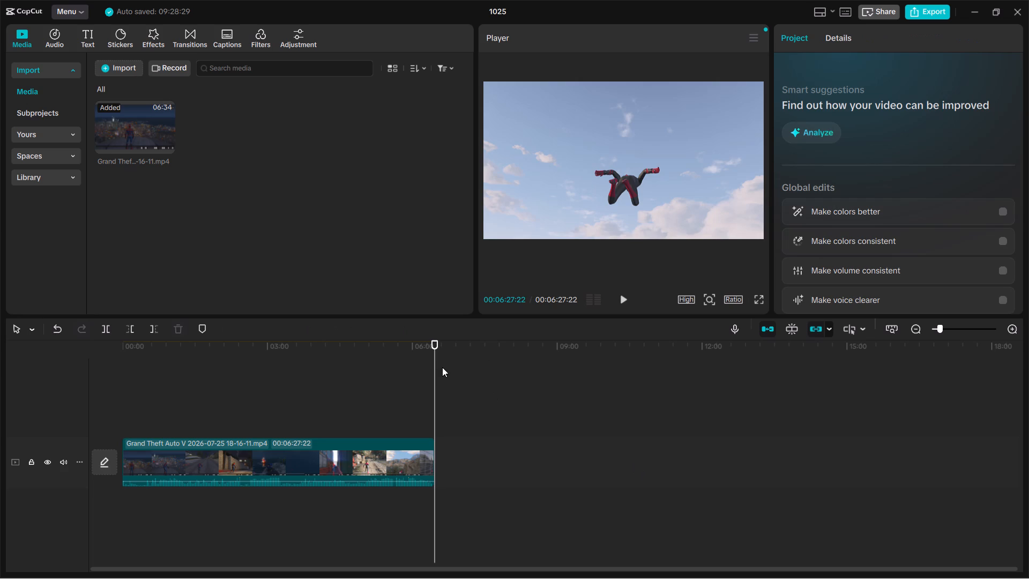
Return to the start of the timeline, select the clip and look through its basic video settings.
drag(435, 371, 163, 377)
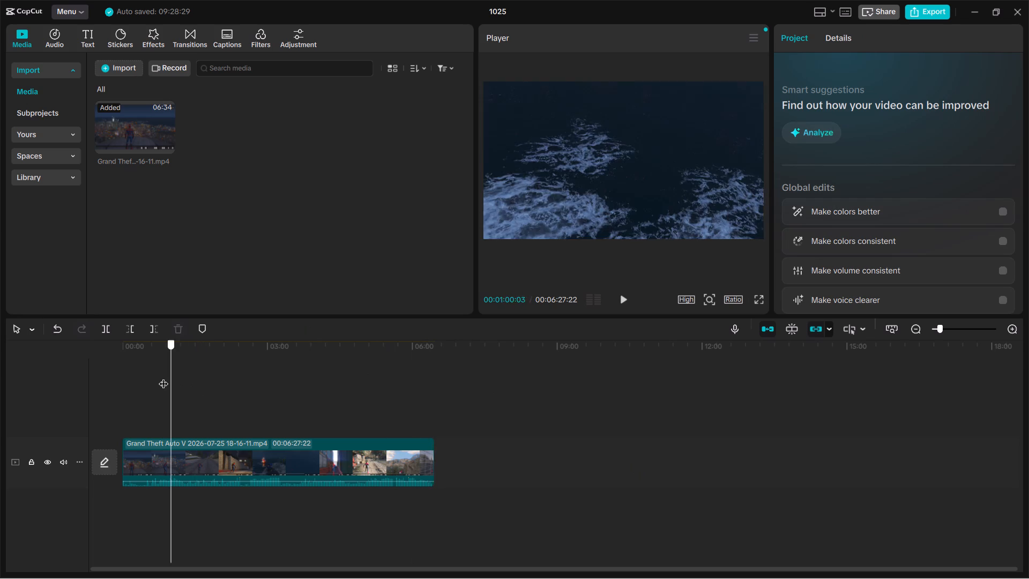
drag(163, 377, 72, 378)
click(224, 474)
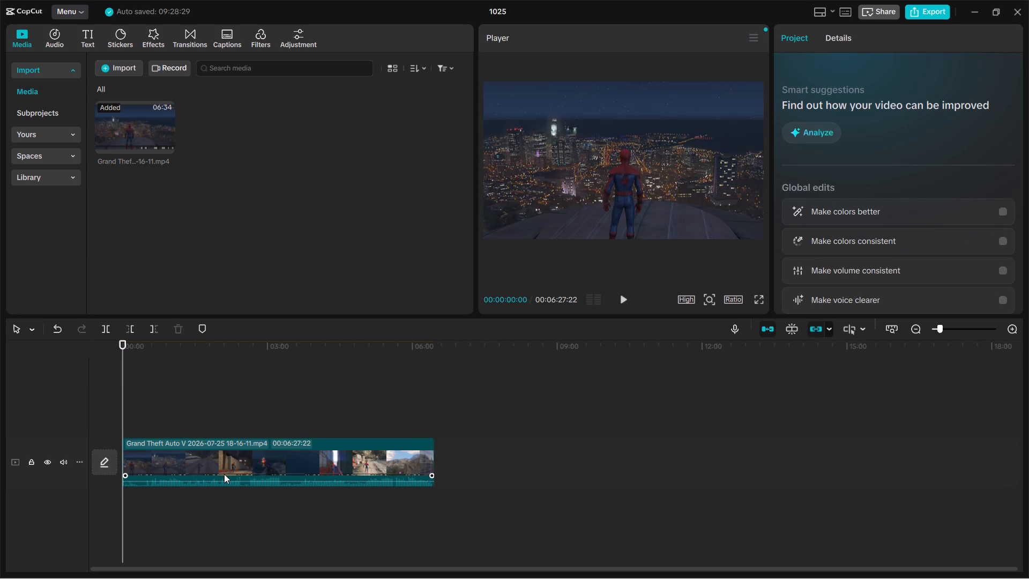
scroll(840, 205, down, 5)
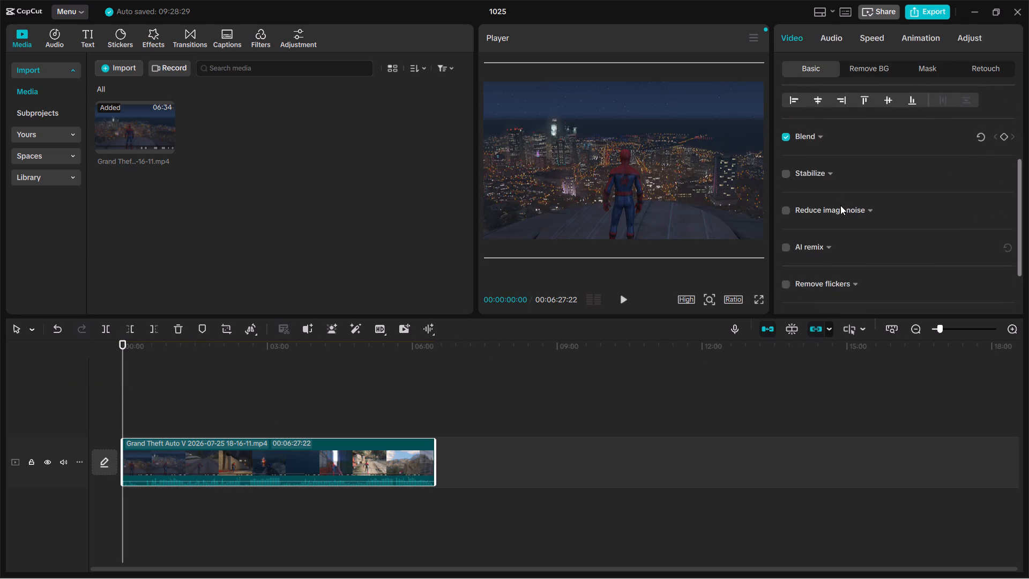
scroll(840, 205, down, 11)
scroll(840, 205, up, 12)
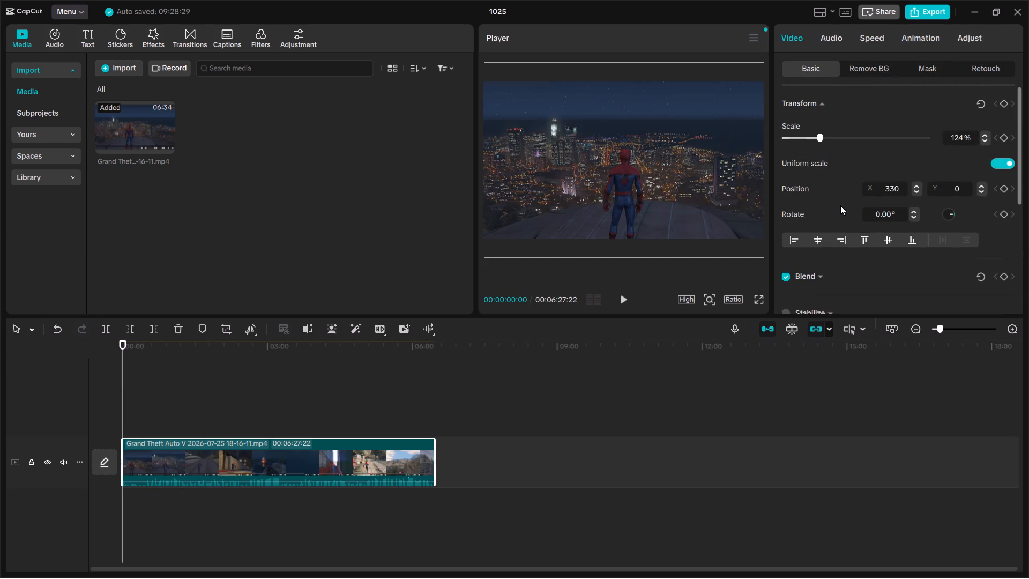
scroll(840, 205, up, 4)
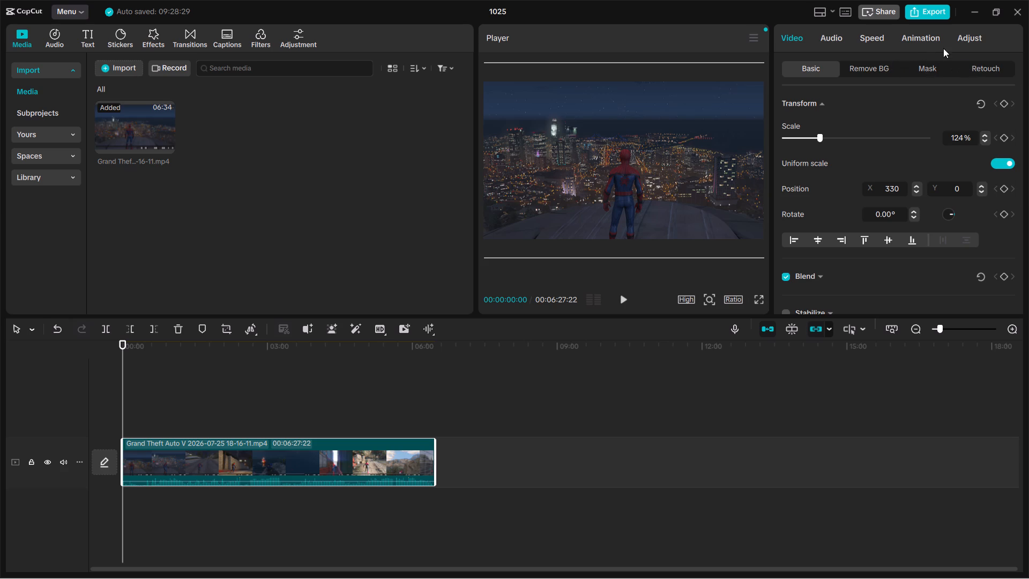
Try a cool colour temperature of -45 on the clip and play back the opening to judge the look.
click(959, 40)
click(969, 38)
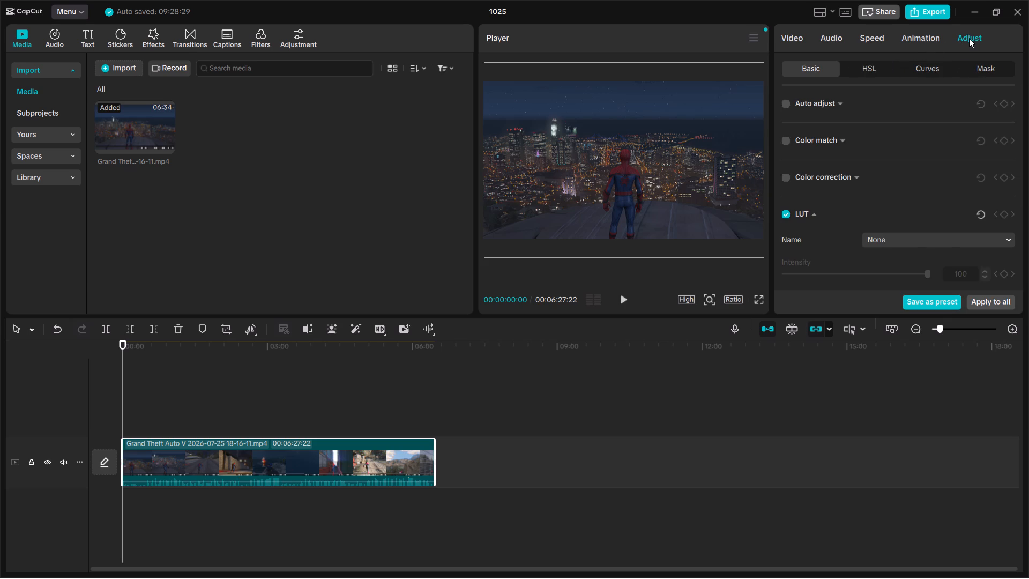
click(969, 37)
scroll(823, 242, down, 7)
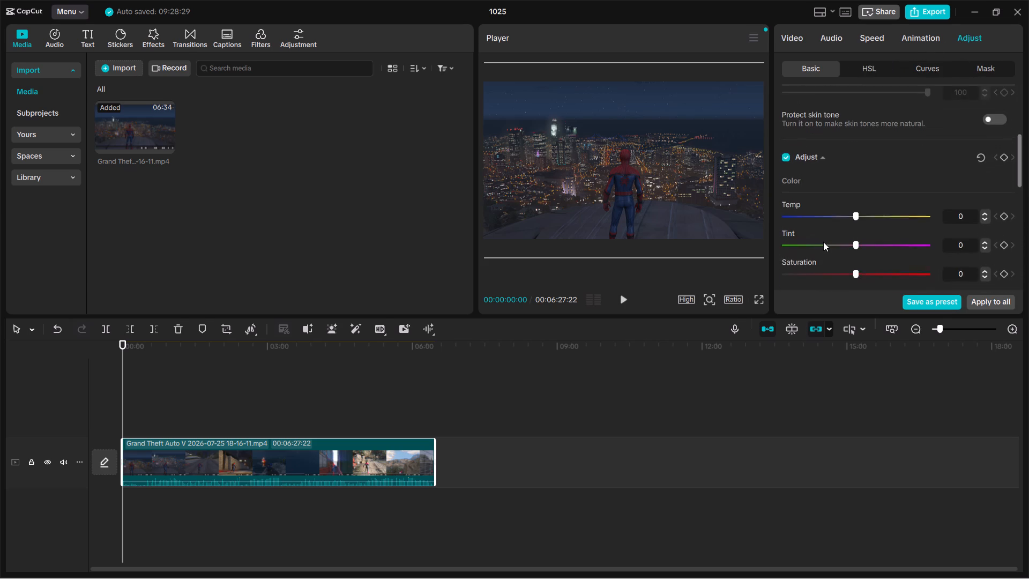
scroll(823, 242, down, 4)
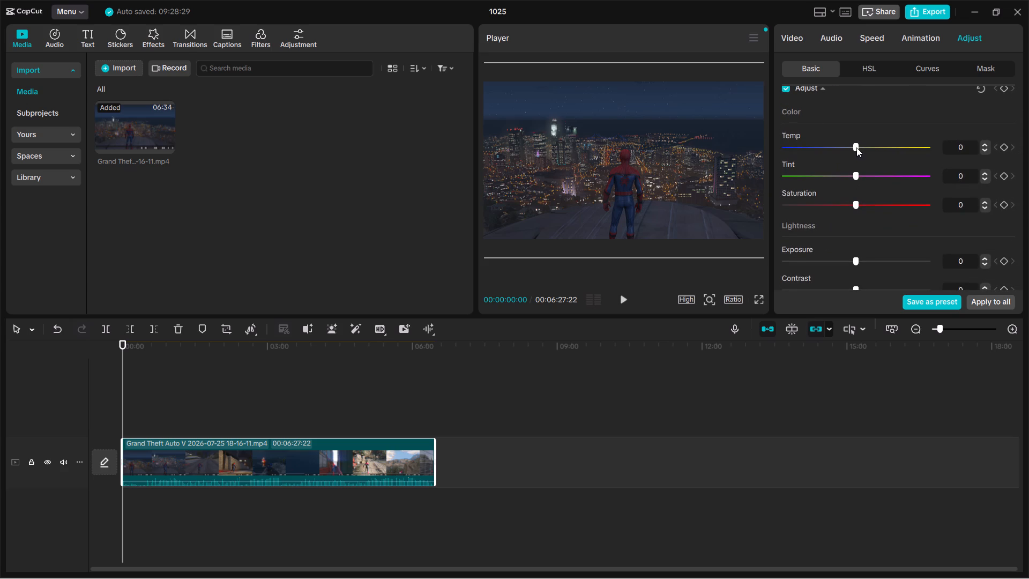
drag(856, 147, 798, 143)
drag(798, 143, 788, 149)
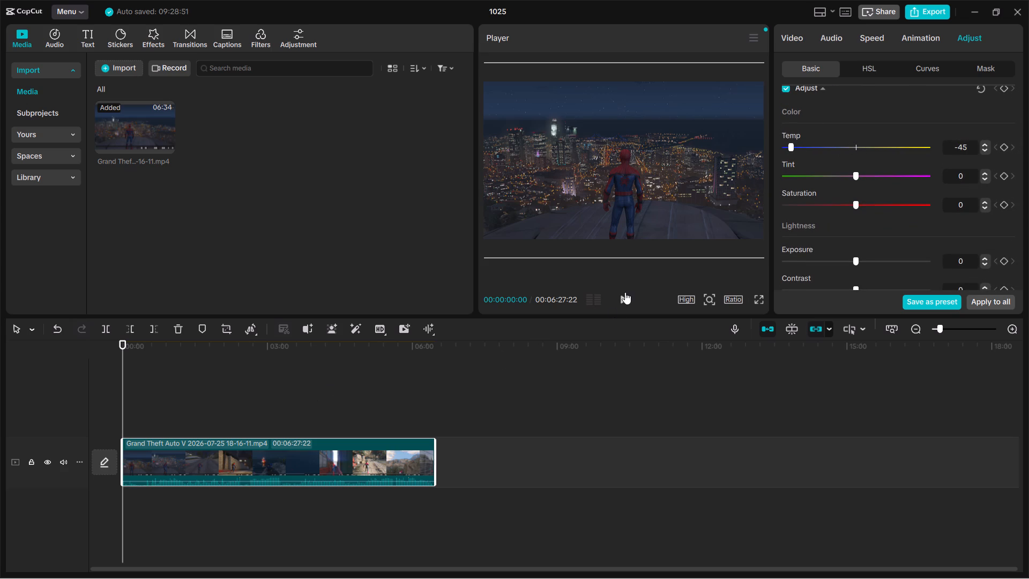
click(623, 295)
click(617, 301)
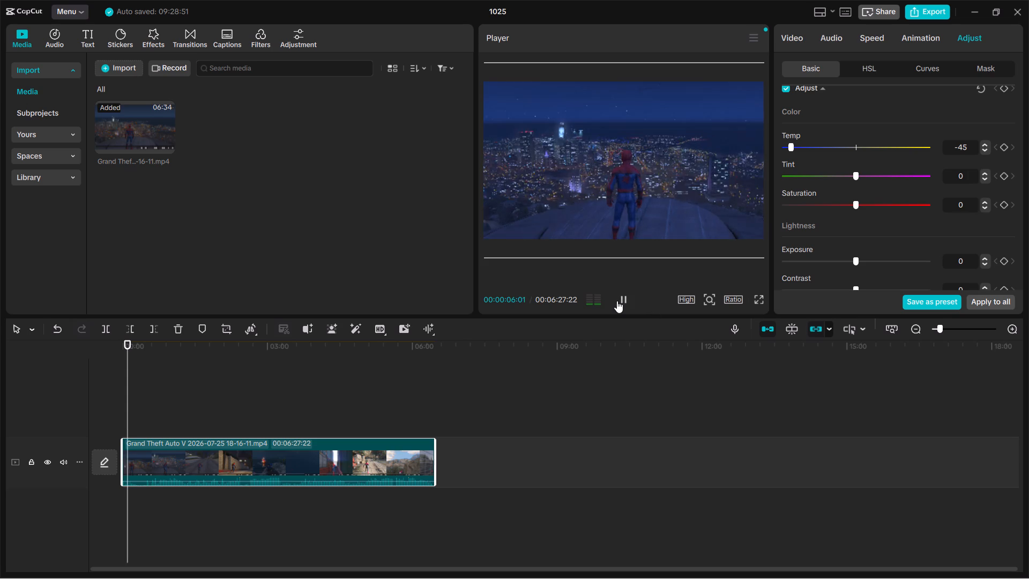
Set the clip's colour adjustments to temperature 14, tint 6 and saturation 34.
drag(806, 144, 867, 153)
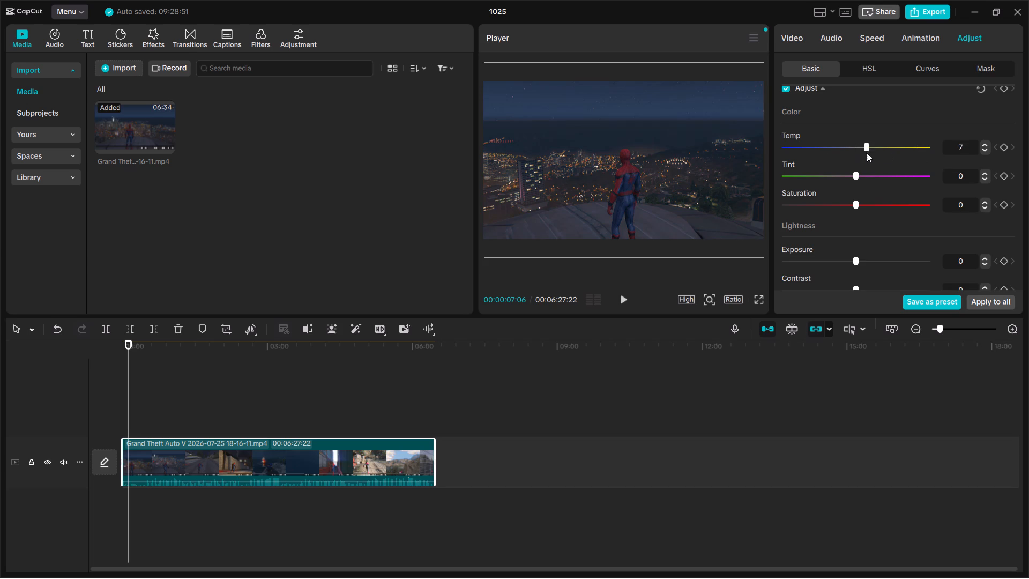
drag(867, 153, 881, 150)
drag(881, 150, 874, 149)
click(851, 176)
drag(854, 177, 914, 200)
drag(914, 200, 864, 206)
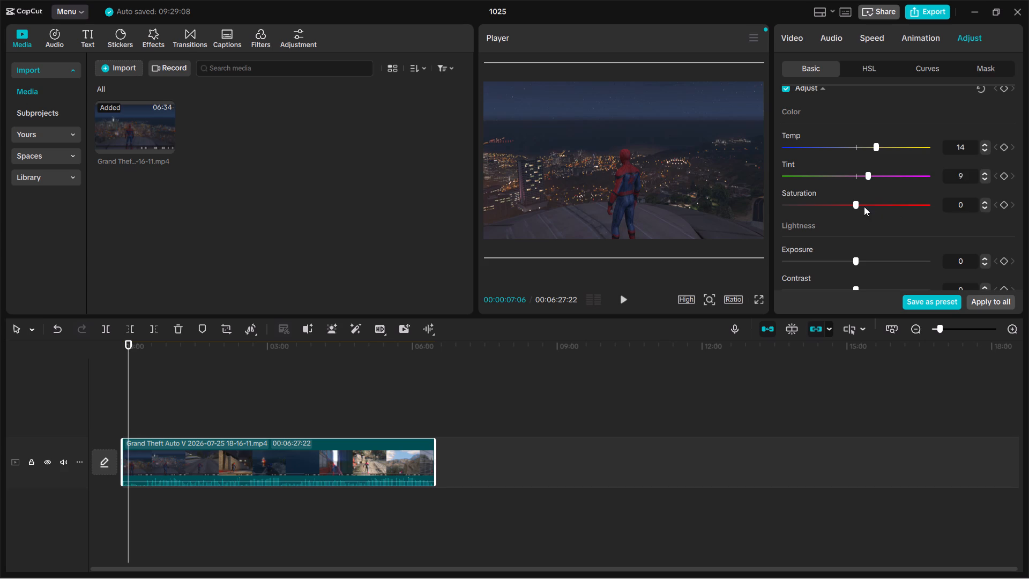
drag(864, 206, 862, 206)
drag(855, 204, 896, 214)
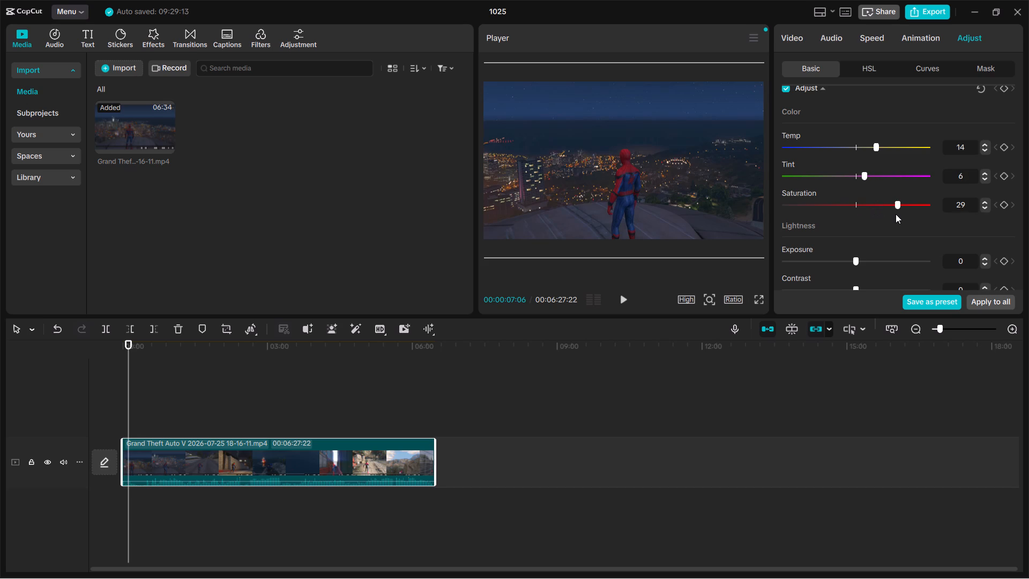
drag(896, 214, 910, 204)
drag(910, 204, 902, 205)
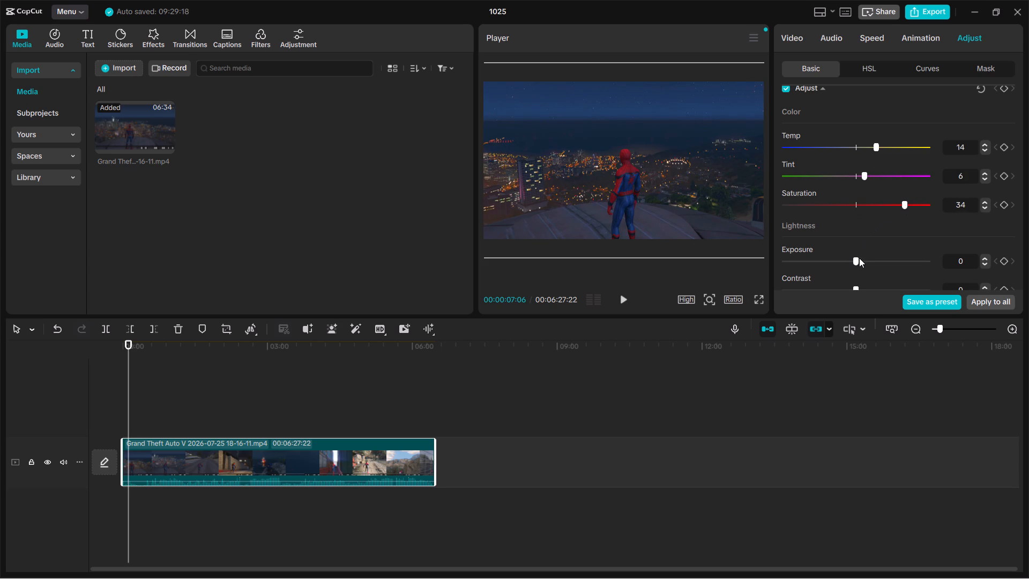
Set the clip's lightness adjustments to exposure 5, contrast 8 and brilliance 5.
click(860, 259)
scroll(849, 236, down, 1)
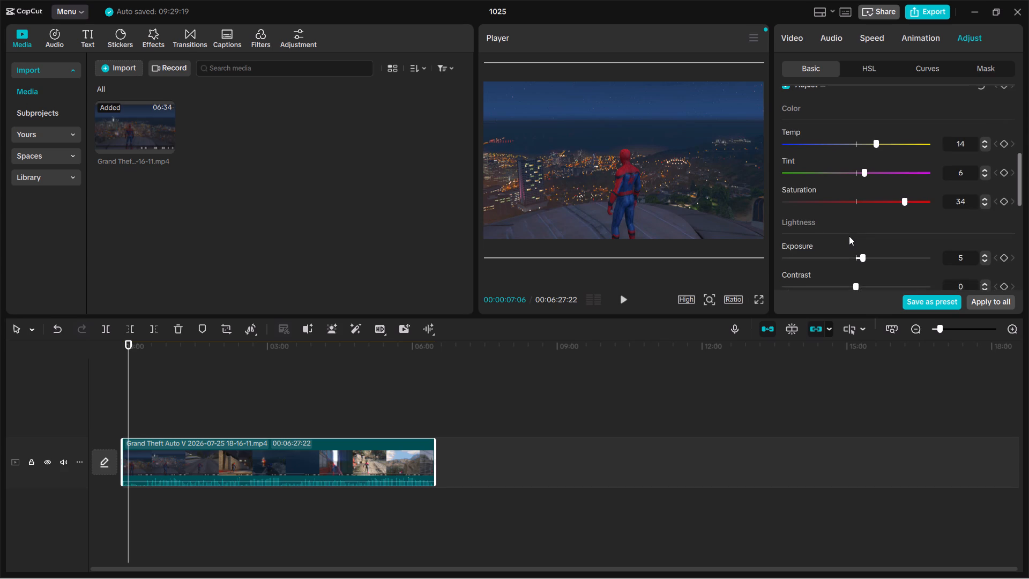
scroll(849, 236, down, 4)
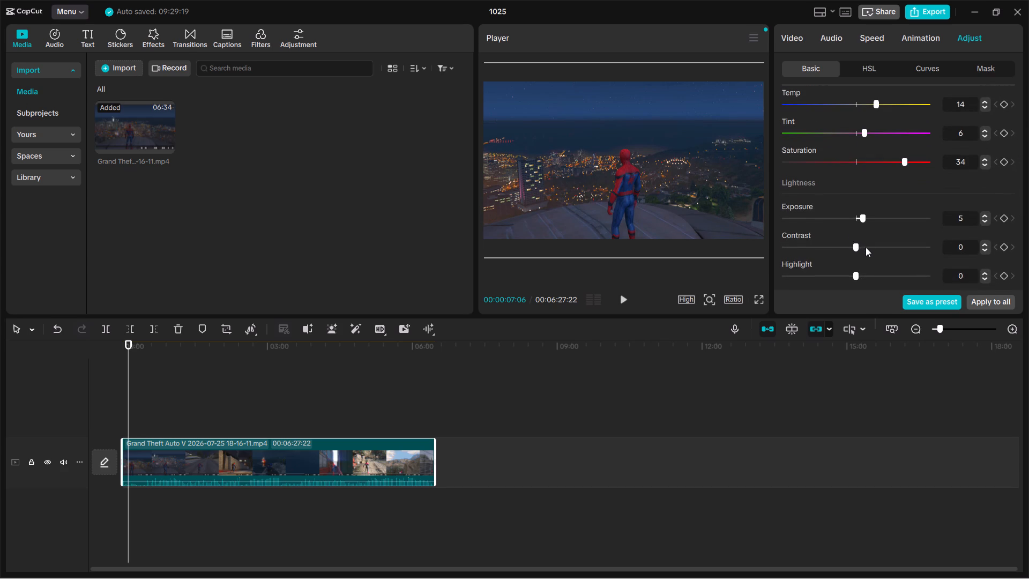
click(866, 247)
scroll(862, 247, down, 2)
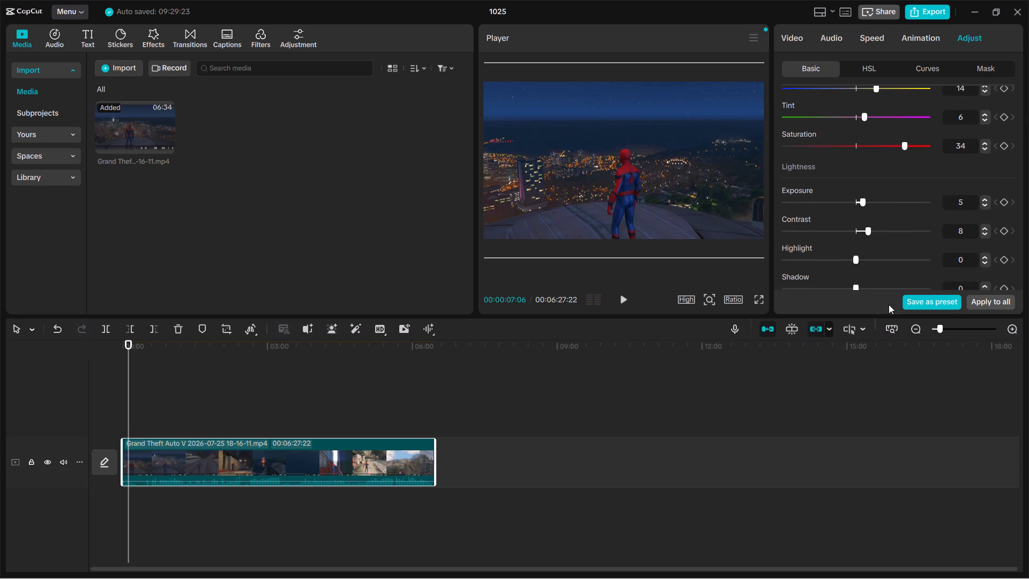
scroll(888, 270, down, 9)
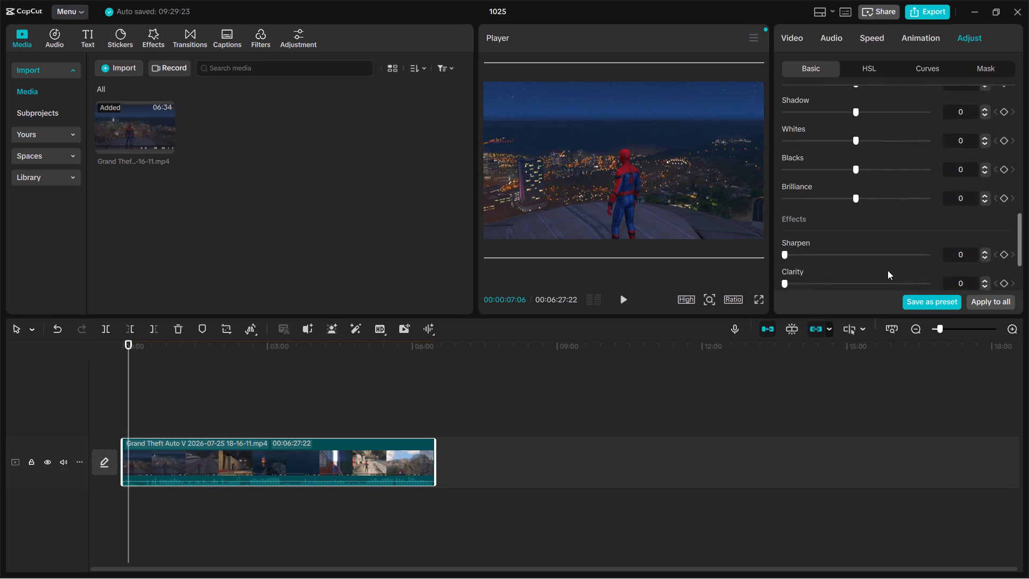
scroll(888, 270, down, 3)
click(881, 174)
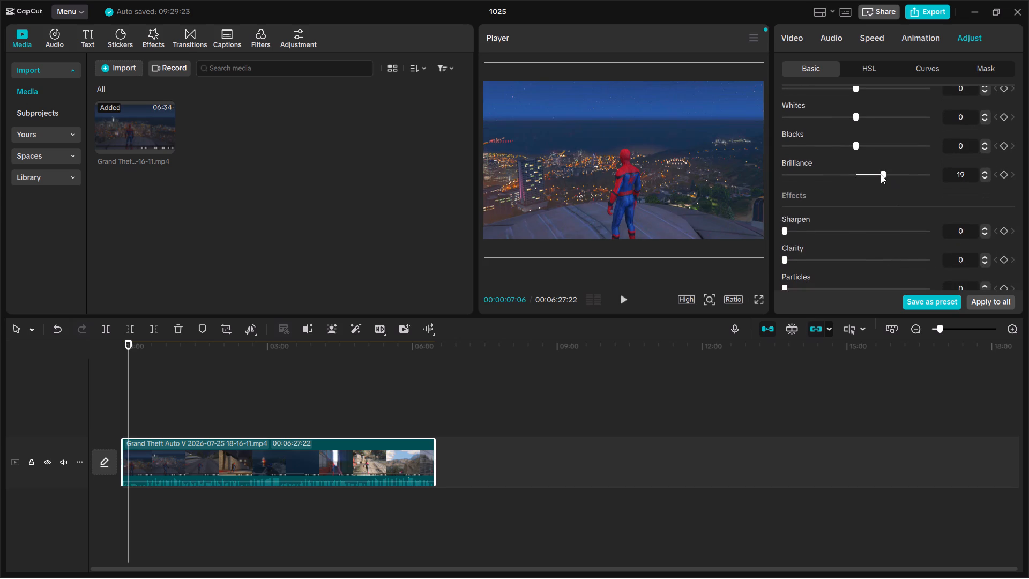
click(866, 174)
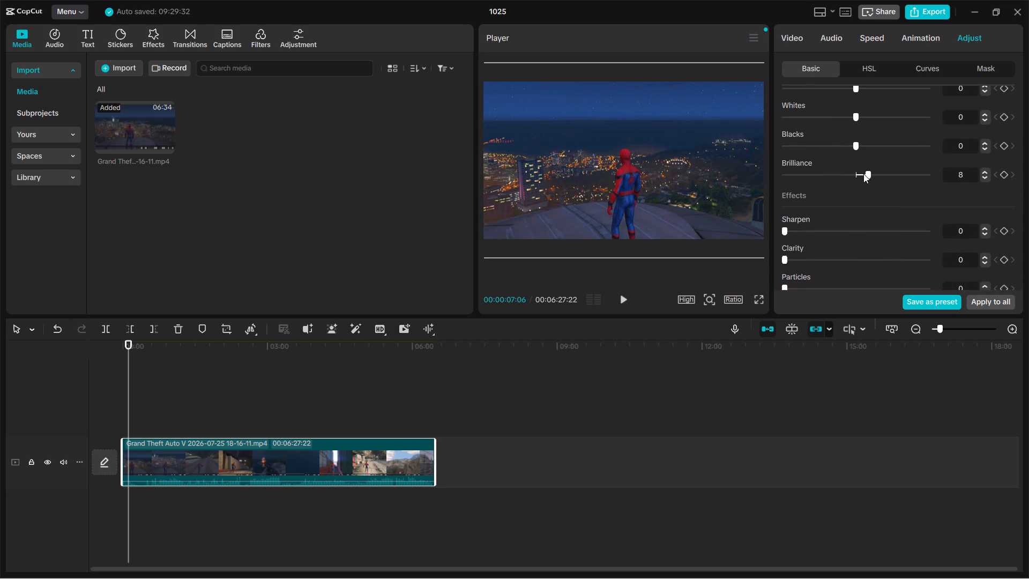
click(861, 174)
Sharpen the clip slightly by setting the Sharpen effect to 3.
scroll(847, 245, down, 4)
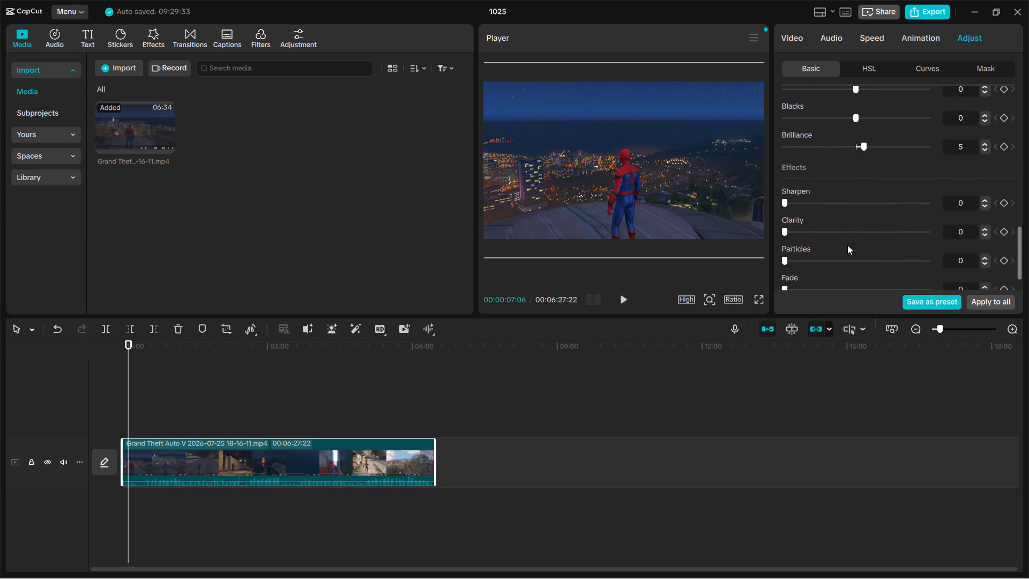
scroll(847, 245, down, 9)
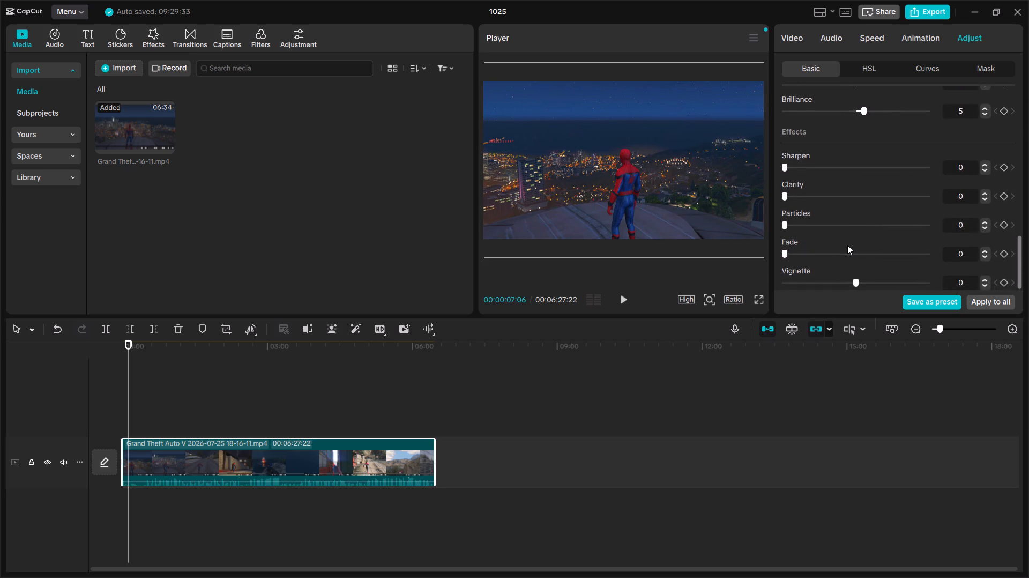
scroll(847, 245, down, 1)
click(789, 167)
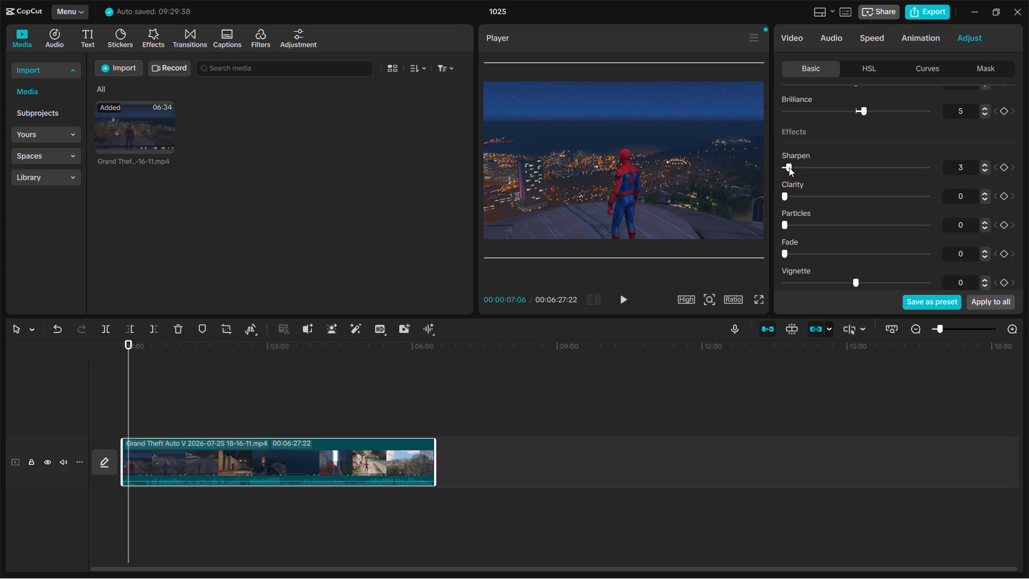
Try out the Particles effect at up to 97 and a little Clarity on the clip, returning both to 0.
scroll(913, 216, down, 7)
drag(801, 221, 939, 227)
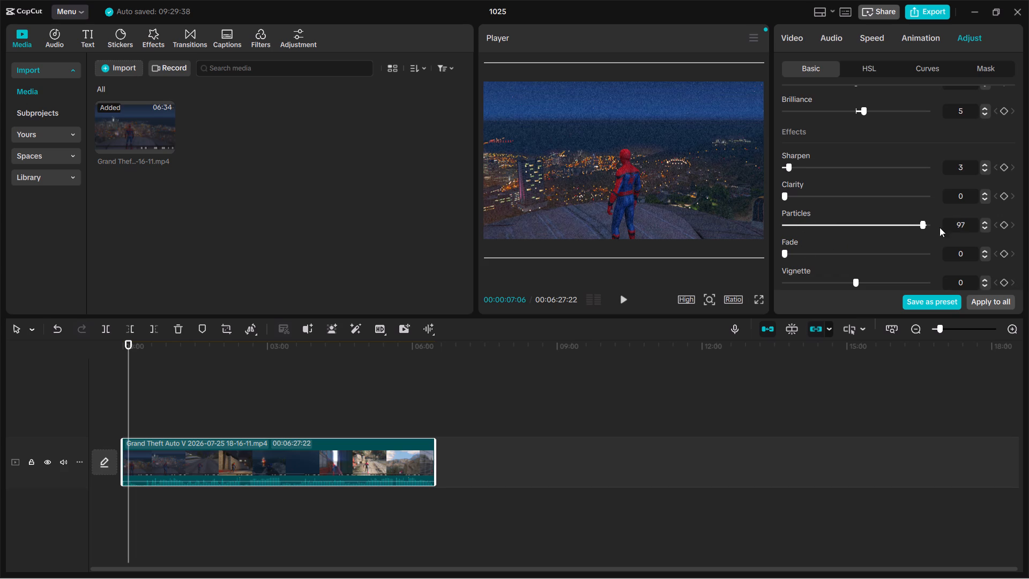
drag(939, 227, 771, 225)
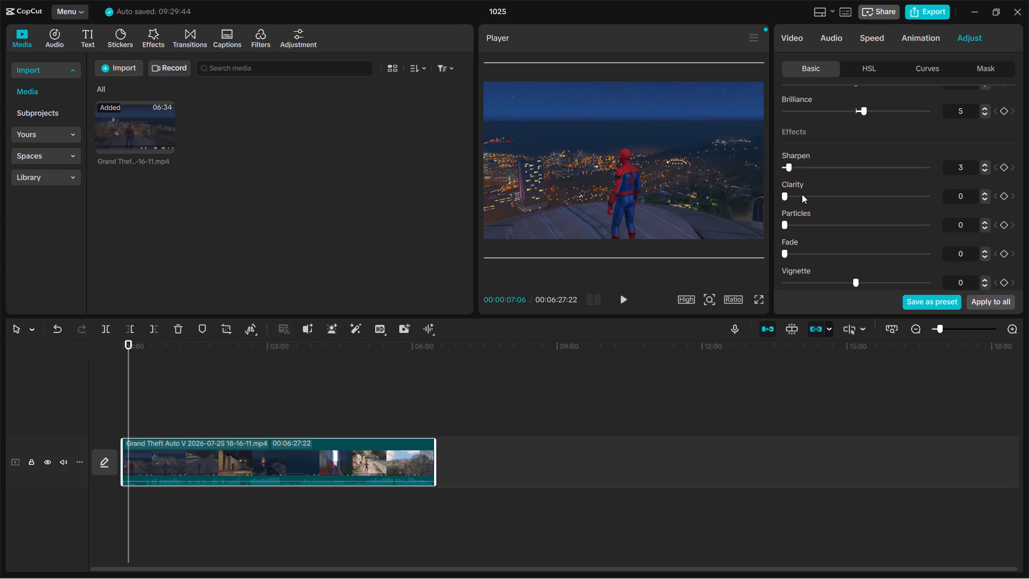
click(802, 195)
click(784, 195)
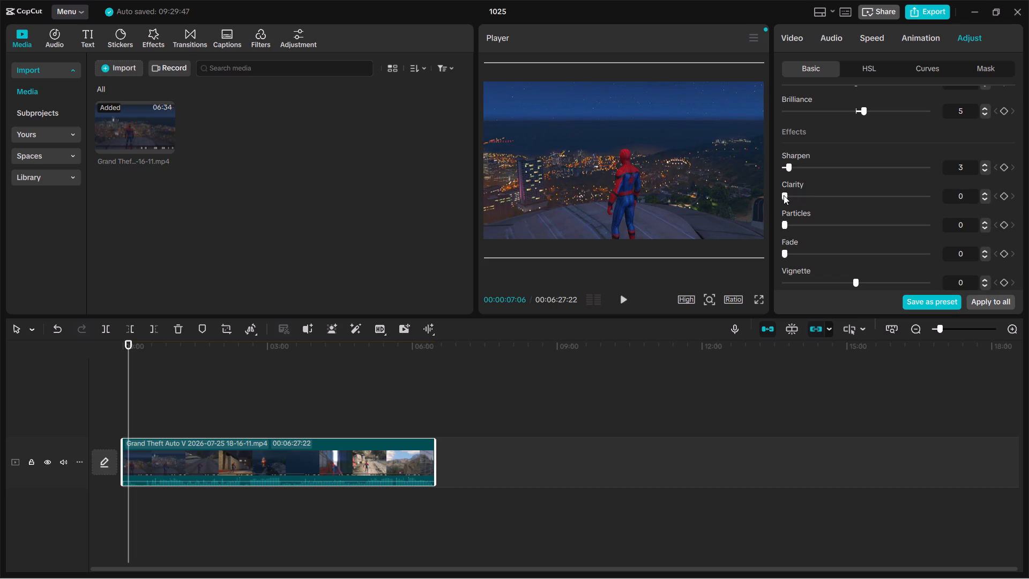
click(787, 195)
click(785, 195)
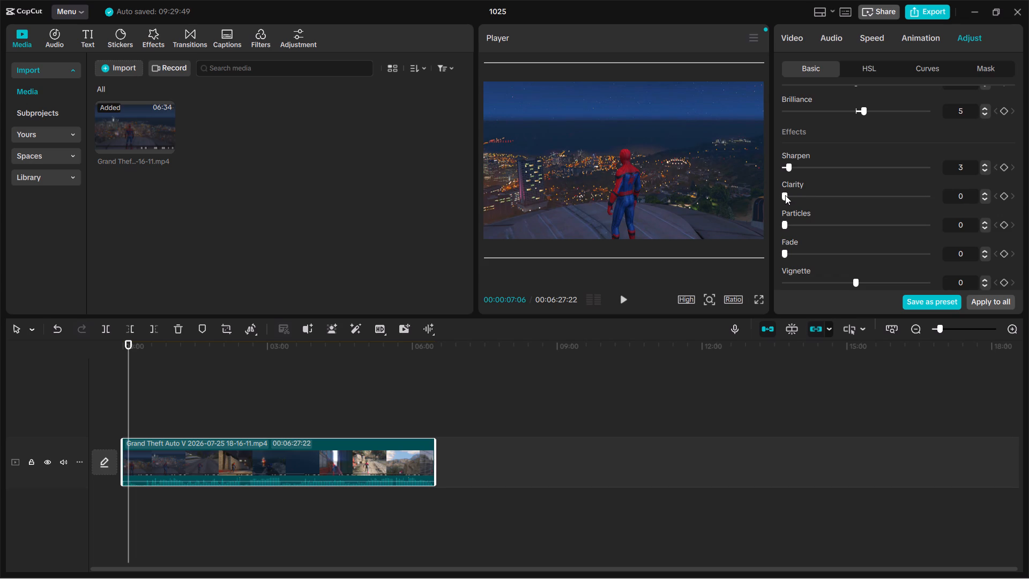
Set the clip's Clarity effect to 4.
click(787, 196)
scroll(894, 234, down, 3)
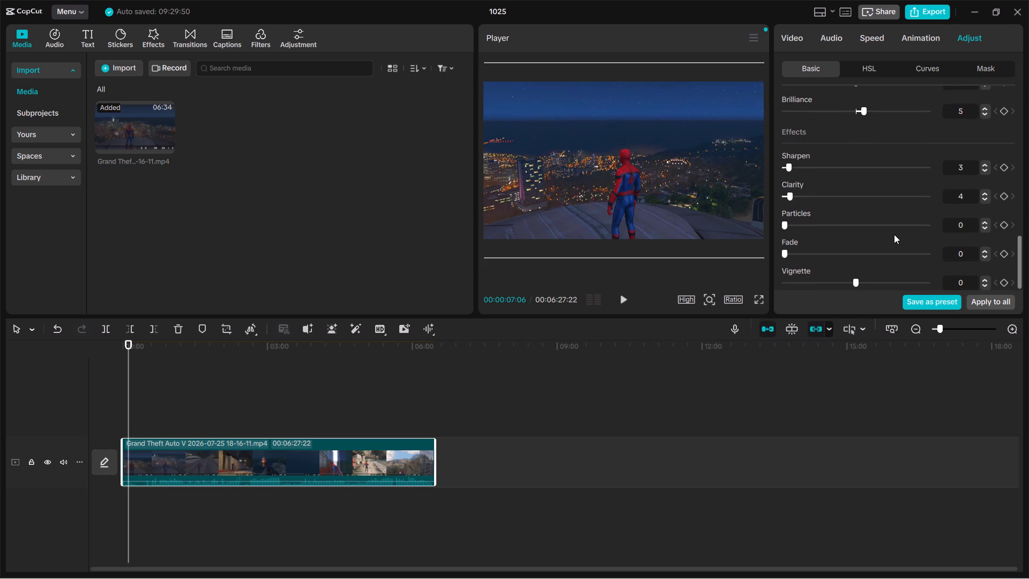
scroll(894, 234, down, 1)
scroll(894, 234, up, 18)
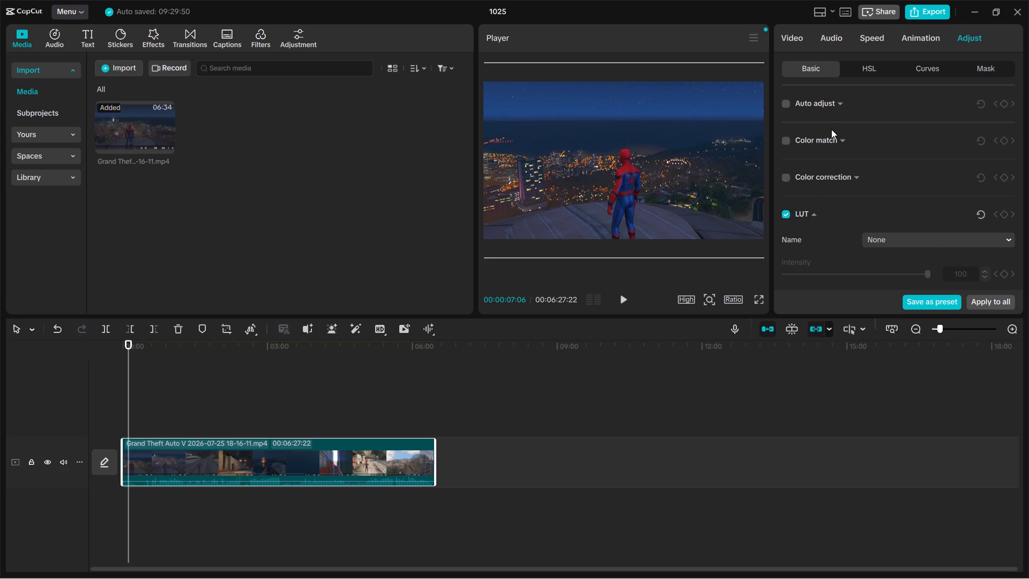
scroll(831, 128, up, 9)
scroll(831, 128, up, 20)
scroll(831, 128, up, 20)
scroll(831, 128, up, 20)
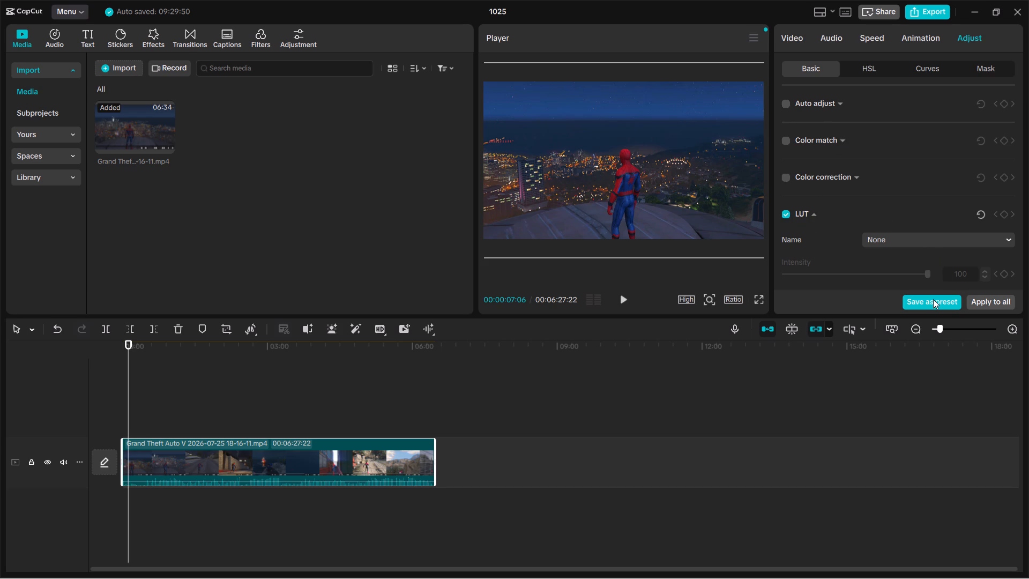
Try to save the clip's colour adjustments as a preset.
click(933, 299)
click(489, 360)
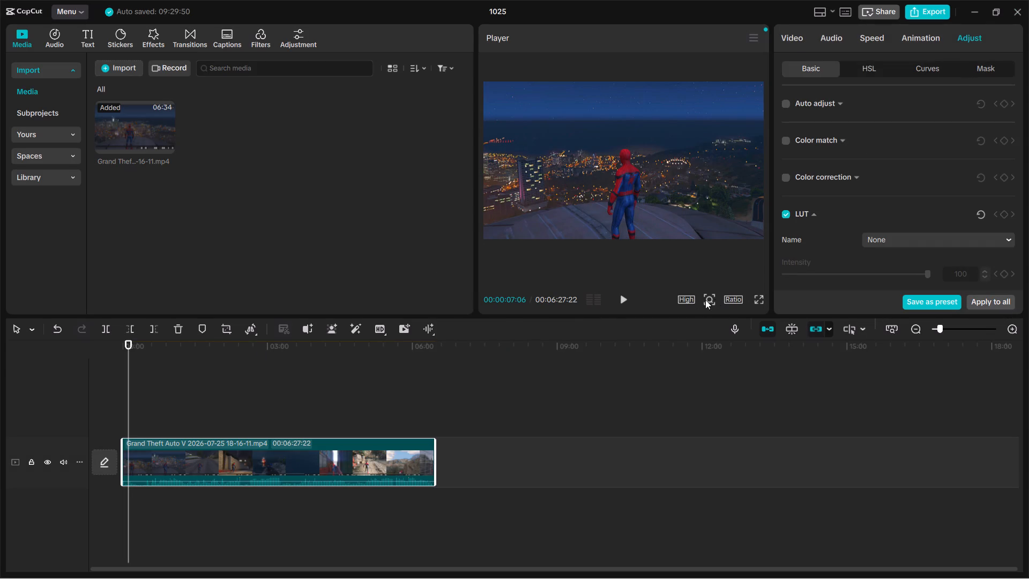
Play the graded clip for a few seconds to check how the footage looks.
click(617, 299)
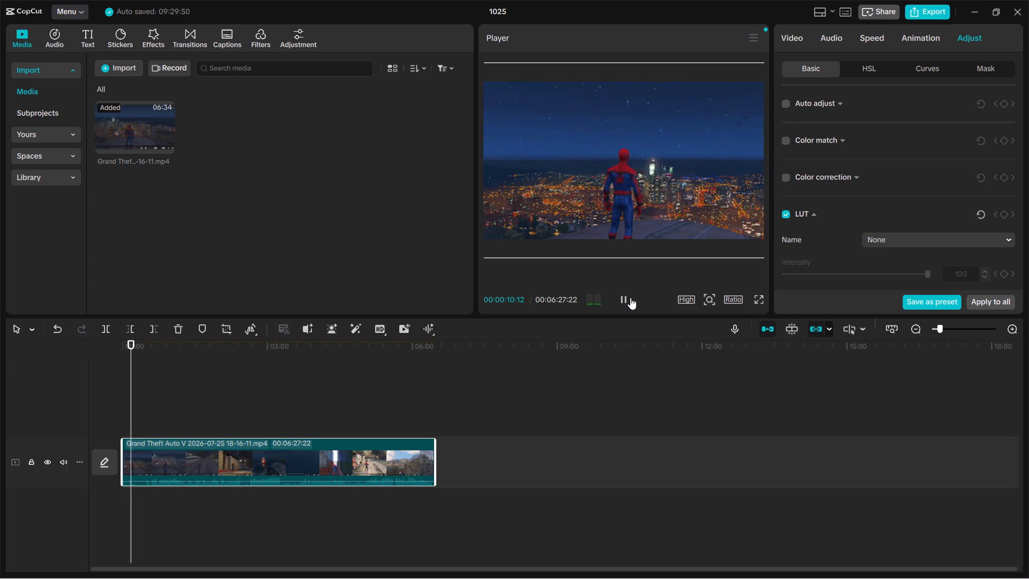
click(627, 299)
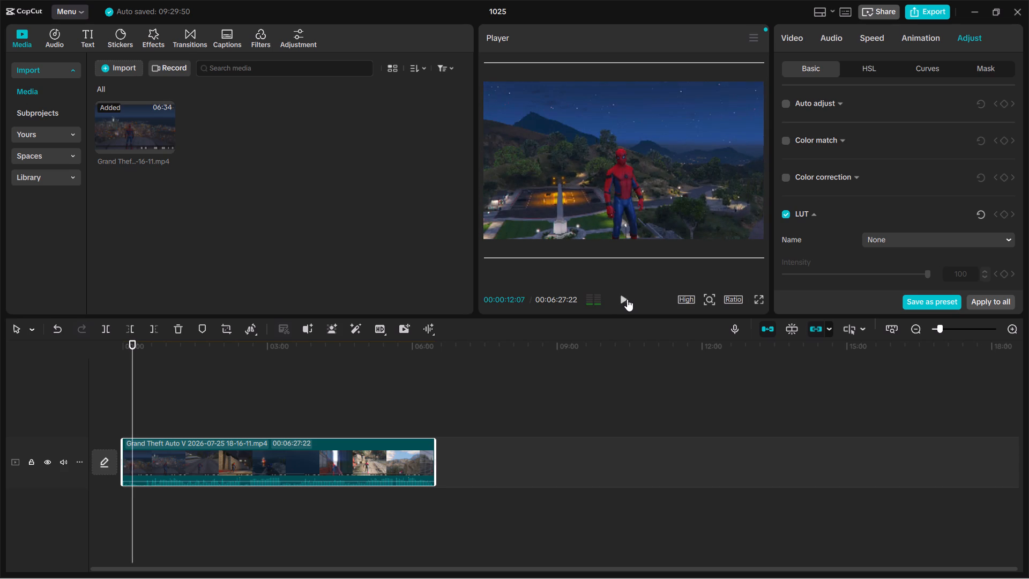
Mute the clip by lowering its audio volume to -∞ dB.
click(839, 35)
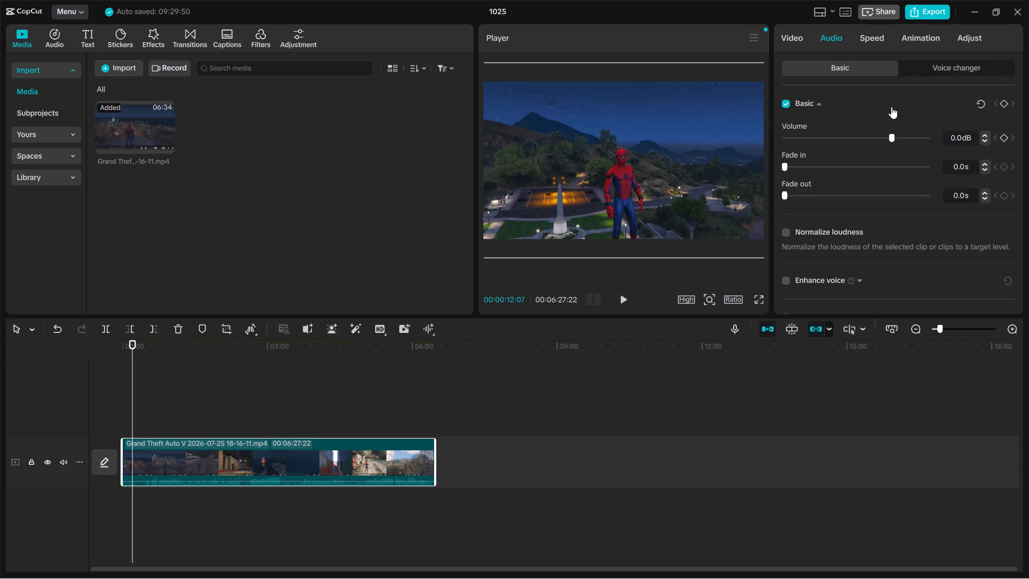
drag(890, 135, 771, 154)
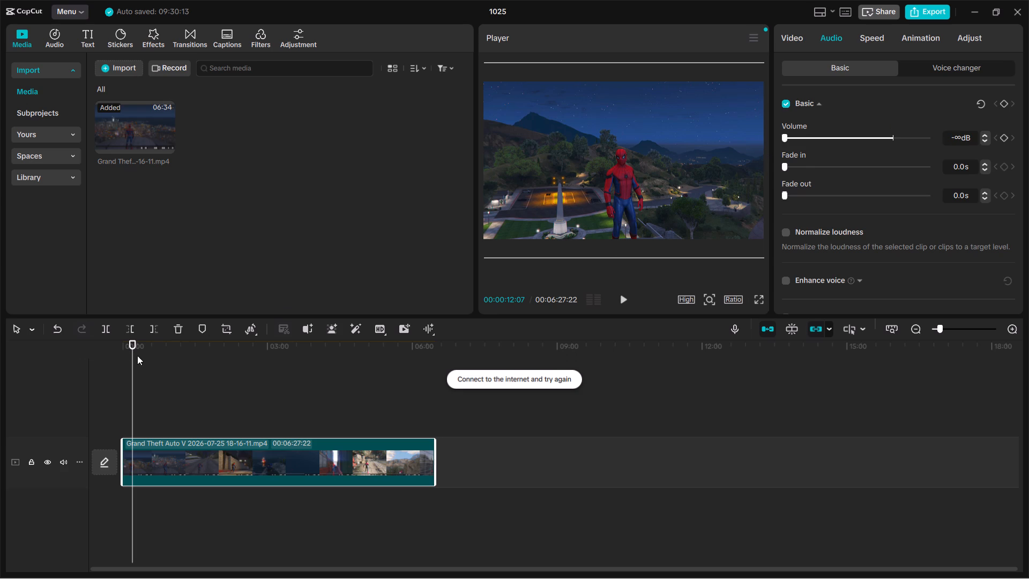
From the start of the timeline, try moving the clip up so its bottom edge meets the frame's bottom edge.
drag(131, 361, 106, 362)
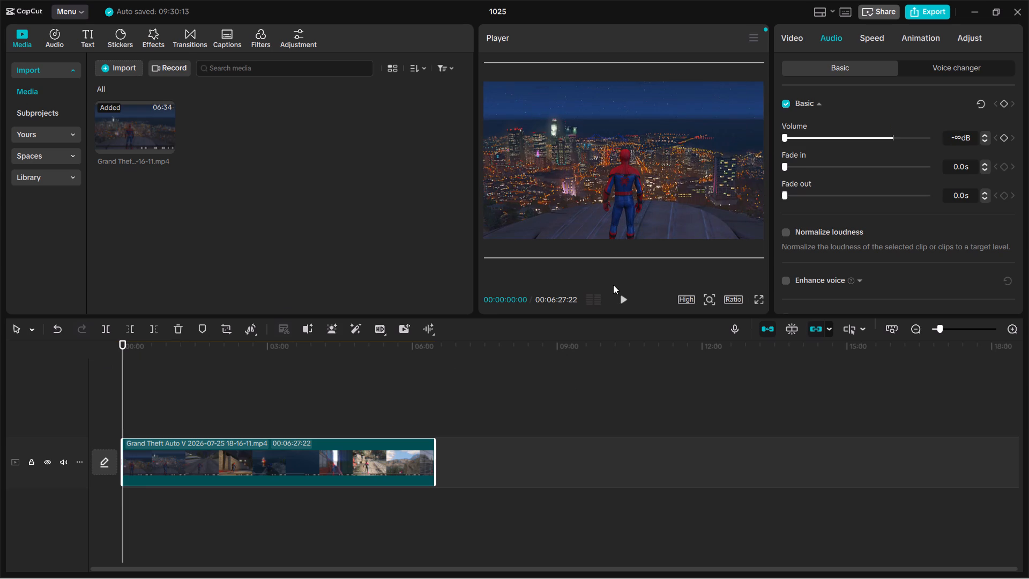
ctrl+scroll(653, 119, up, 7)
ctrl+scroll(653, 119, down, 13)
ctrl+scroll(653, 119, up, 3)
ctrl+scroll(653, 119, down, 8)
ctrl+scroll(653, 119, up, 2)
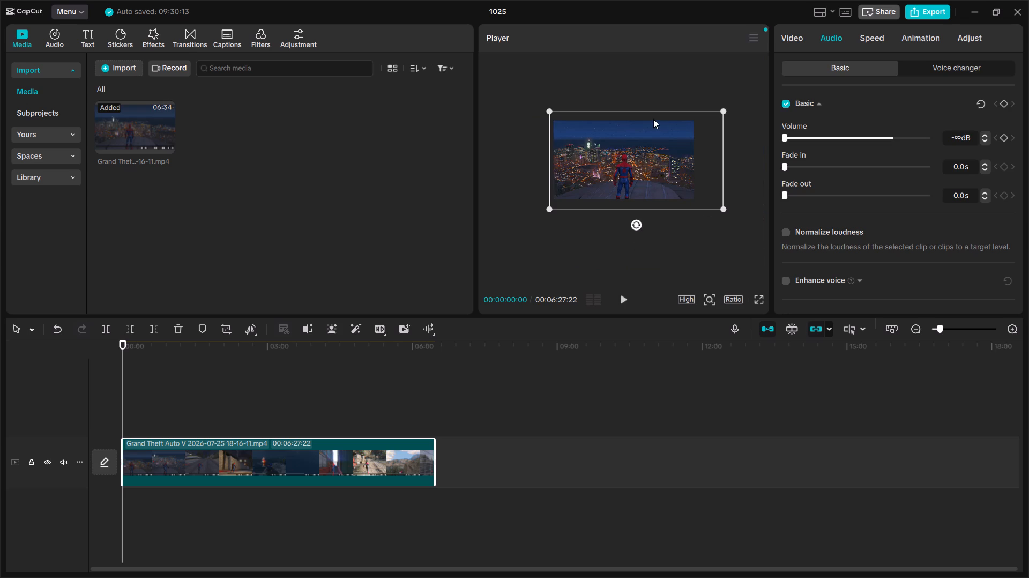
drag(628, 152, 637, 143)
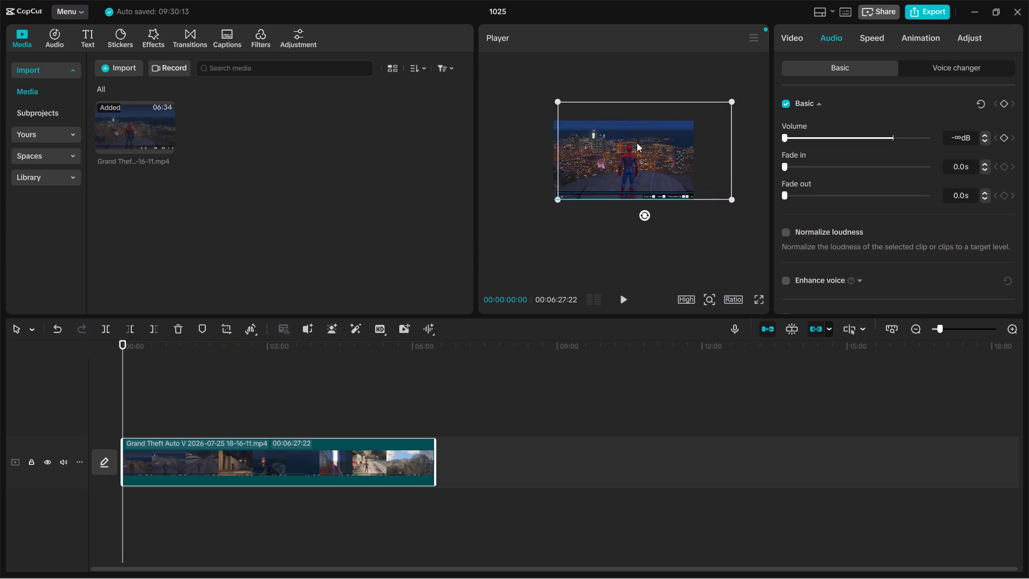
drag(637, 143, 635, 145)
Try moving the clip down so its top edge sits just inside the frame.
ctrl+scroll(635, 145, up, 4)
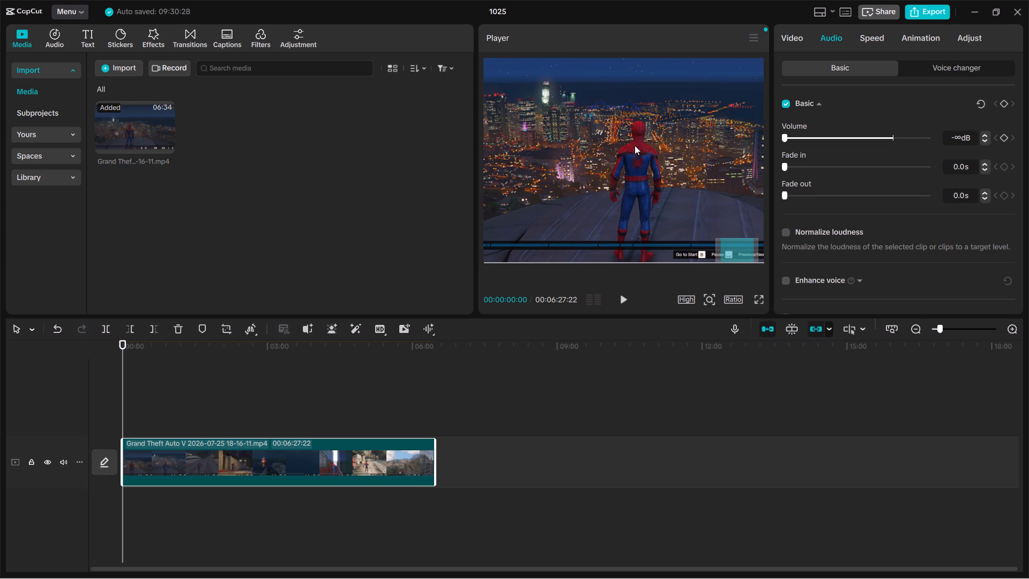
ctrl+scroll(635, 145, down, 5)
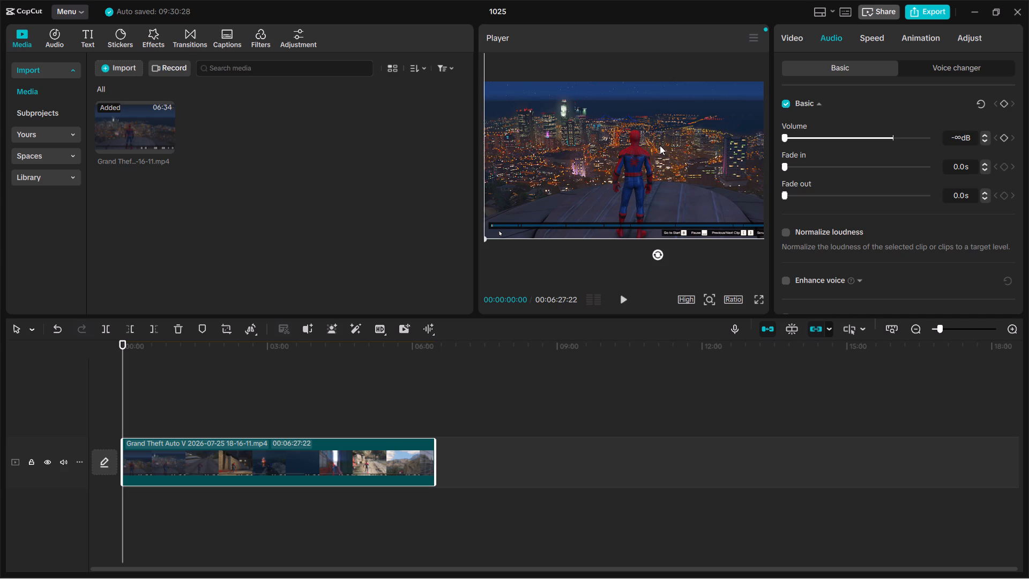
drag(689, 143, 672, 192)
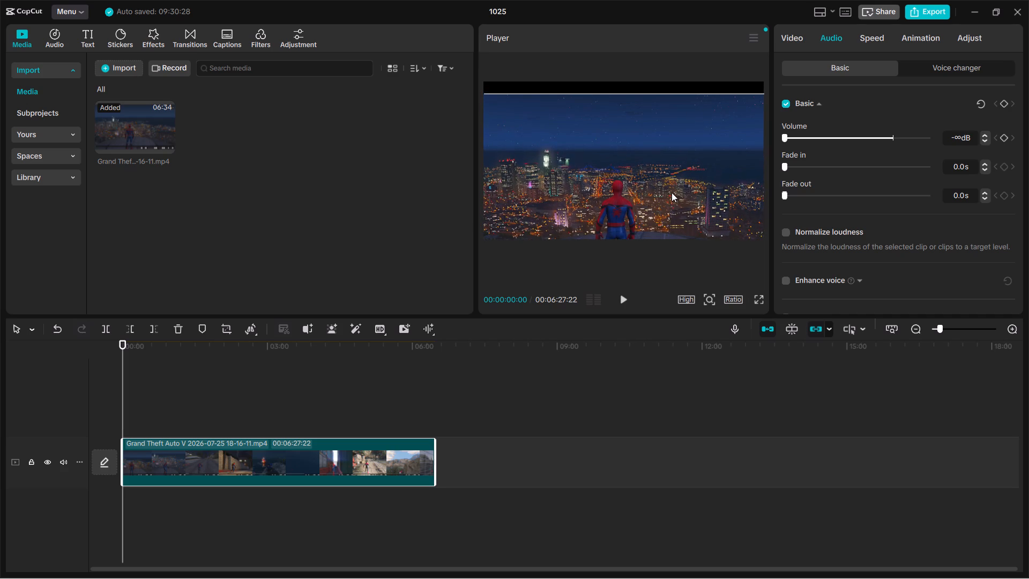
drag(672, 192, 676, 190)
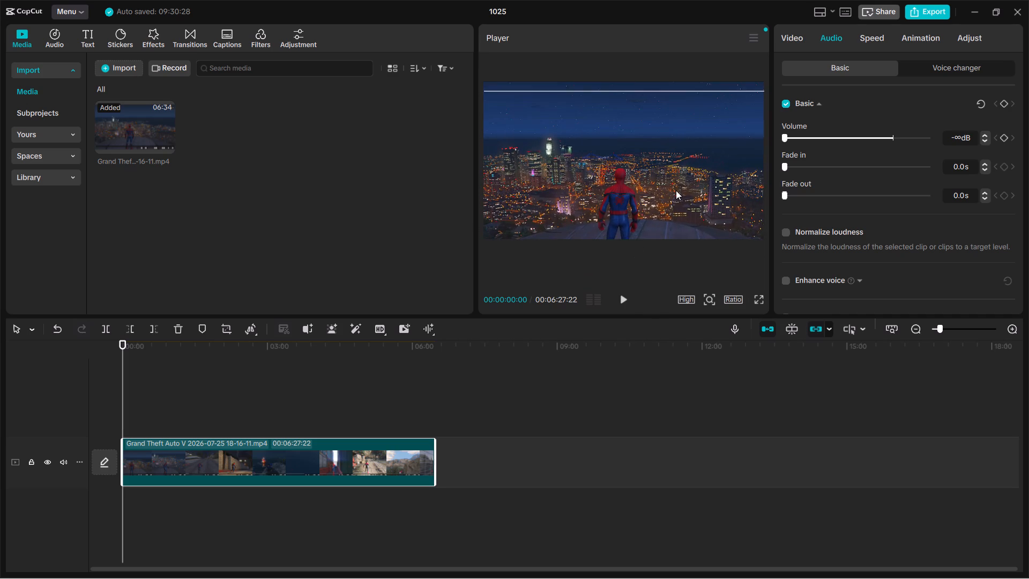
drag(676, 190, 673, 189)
Reposition the clip to be vertically centred in the frame, keeping the playback-control overlay out of view.
ctrl+scroll(673, 189, down, 3)
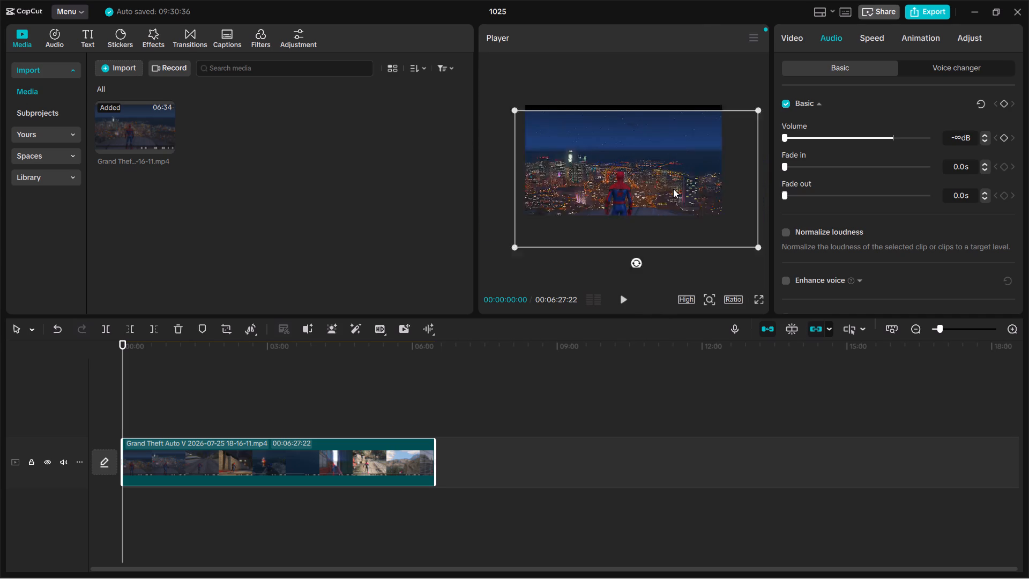
ctrl+scroll(673, 189, up, 7)
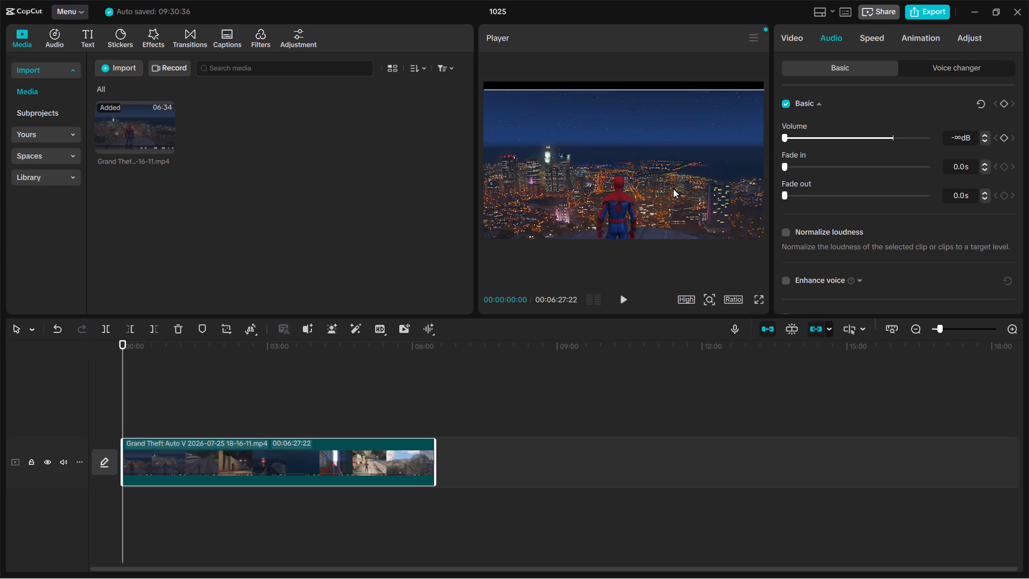
drag(638, 180, 637, 133)
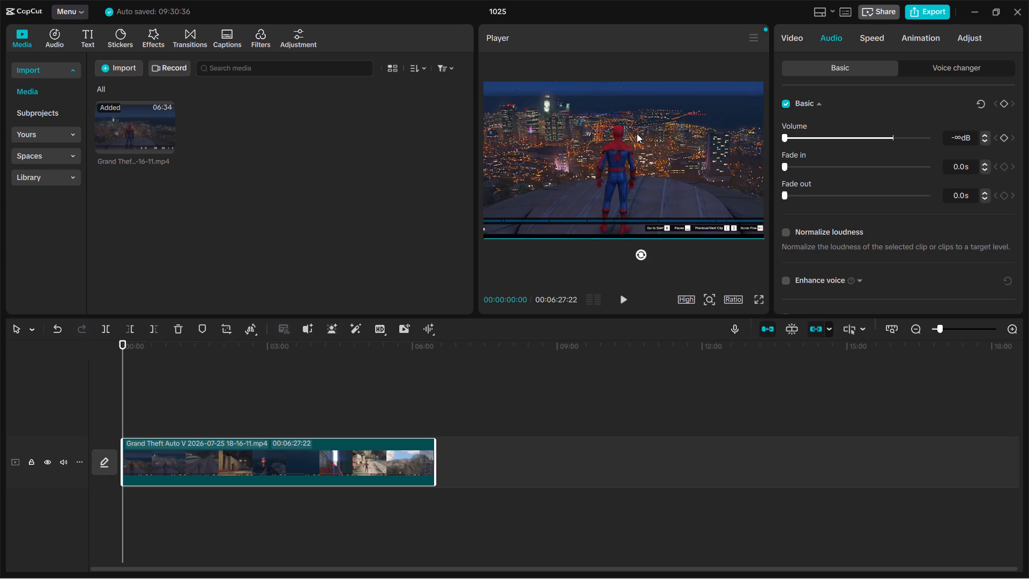
drag(637, 133, 660, 92)
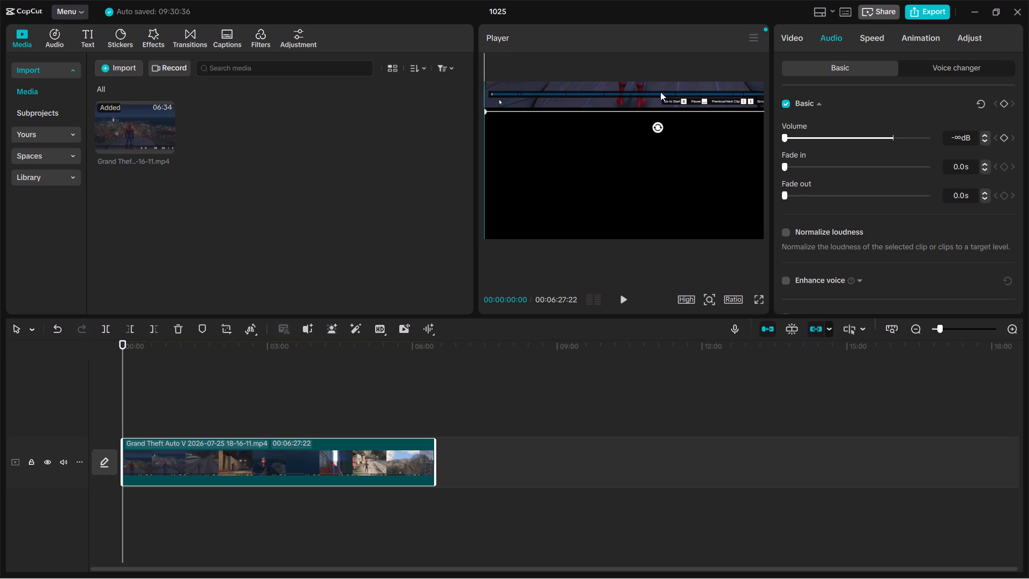
drag(660, 92, 640, 135)
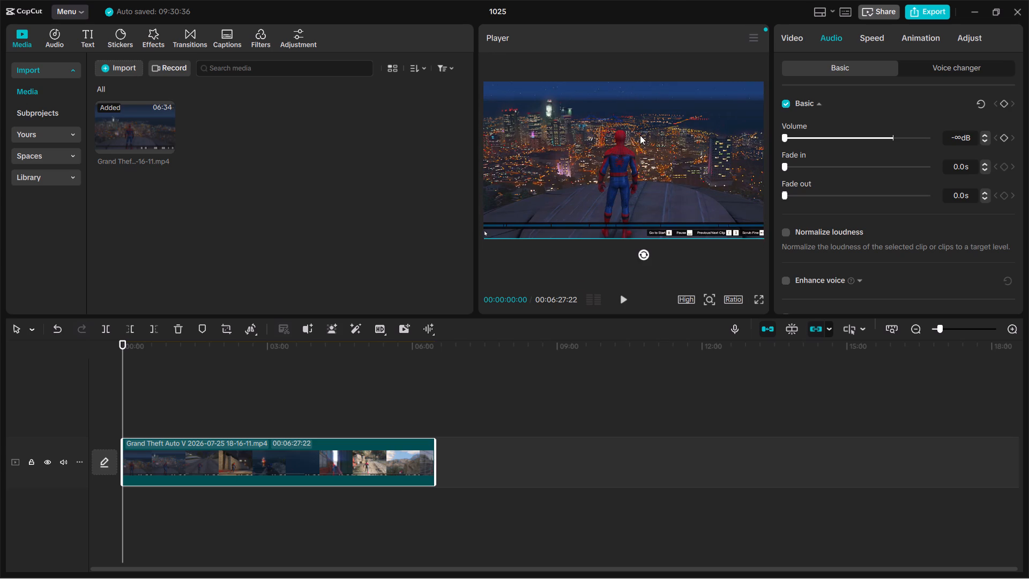
drag(640, 135, 638, 150)
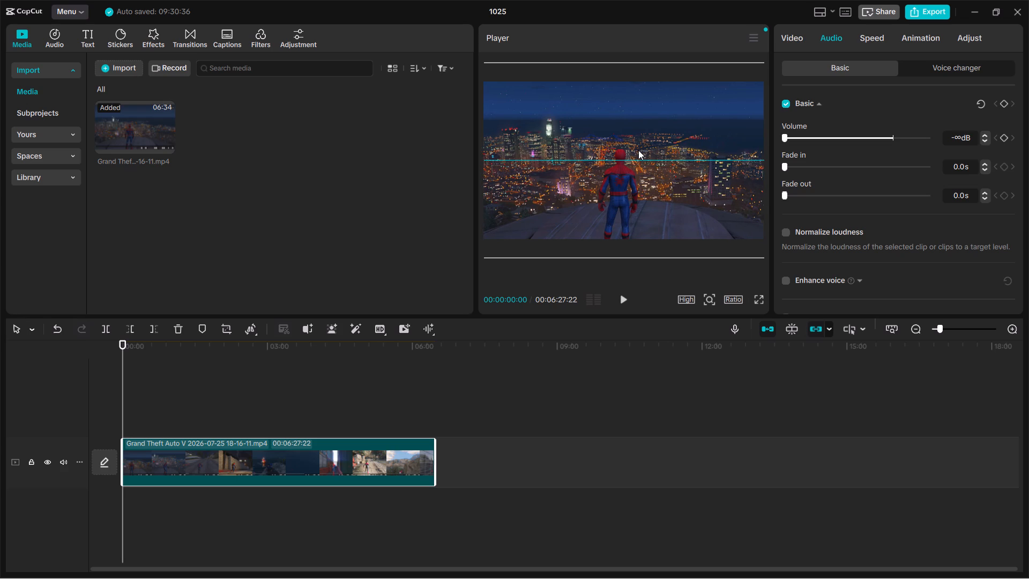
drag(638, 150, 642, 151)
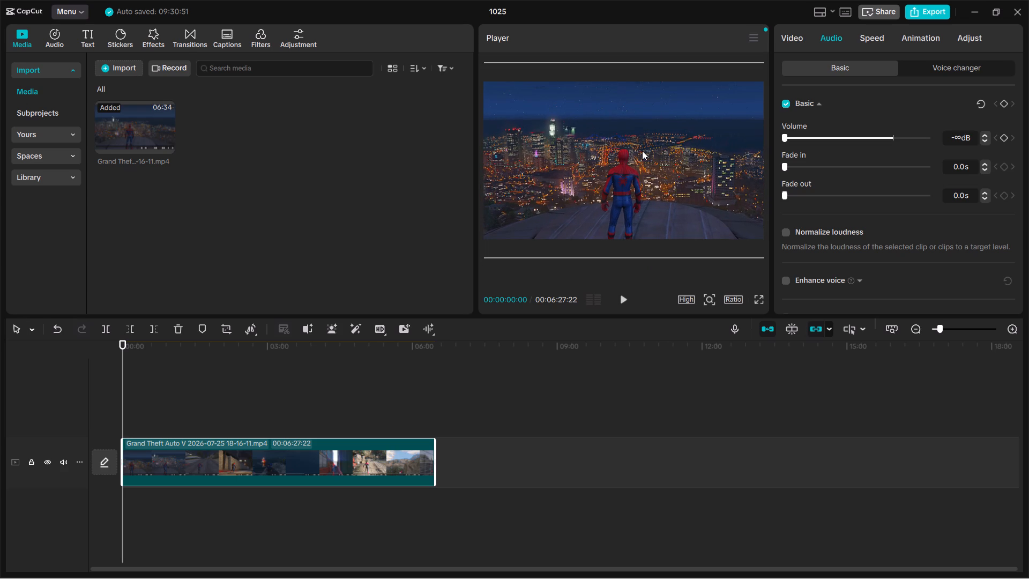
Scrub the timeline from the clip's end back to its start to review the edited footage.
click(606, 433)
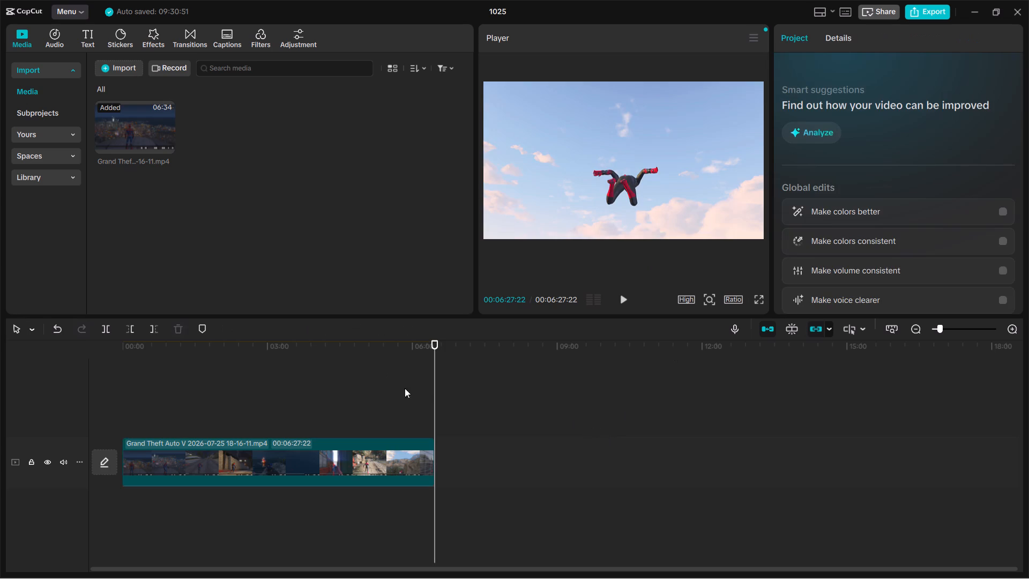
drag(435, 380, 428, 380)
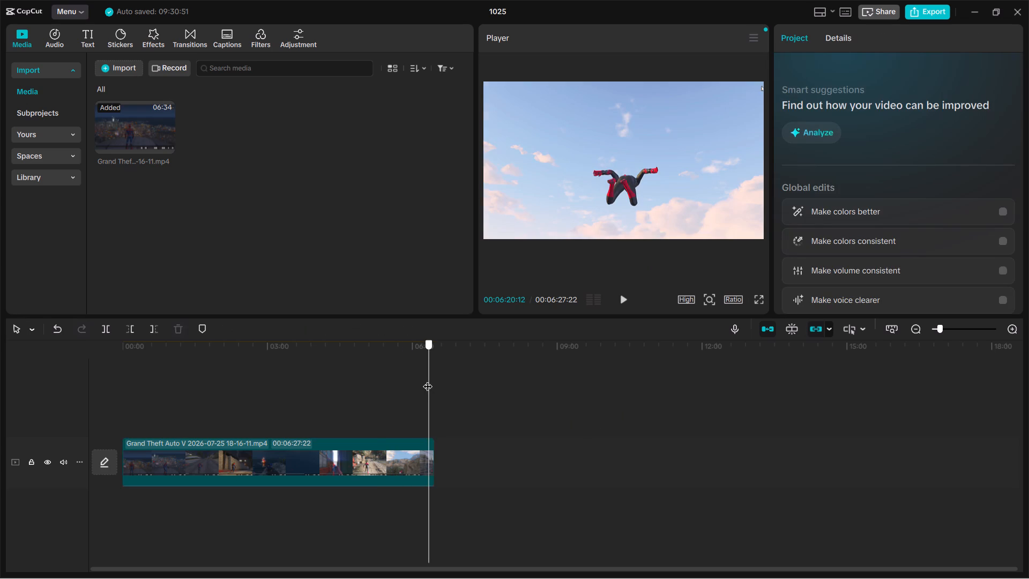
drag(428, 380, 345, 377)
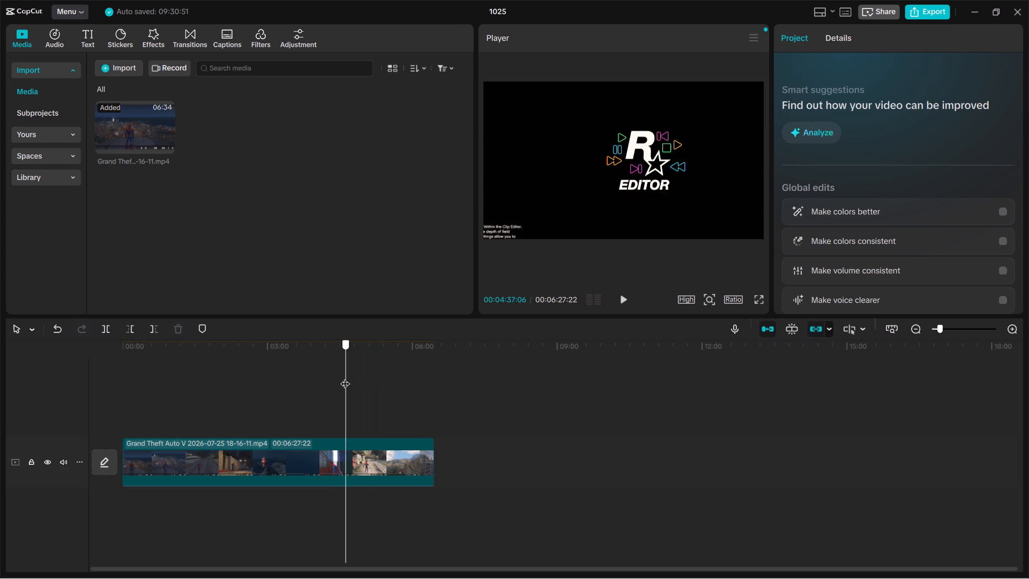
drag(345, 377, 87, 365)
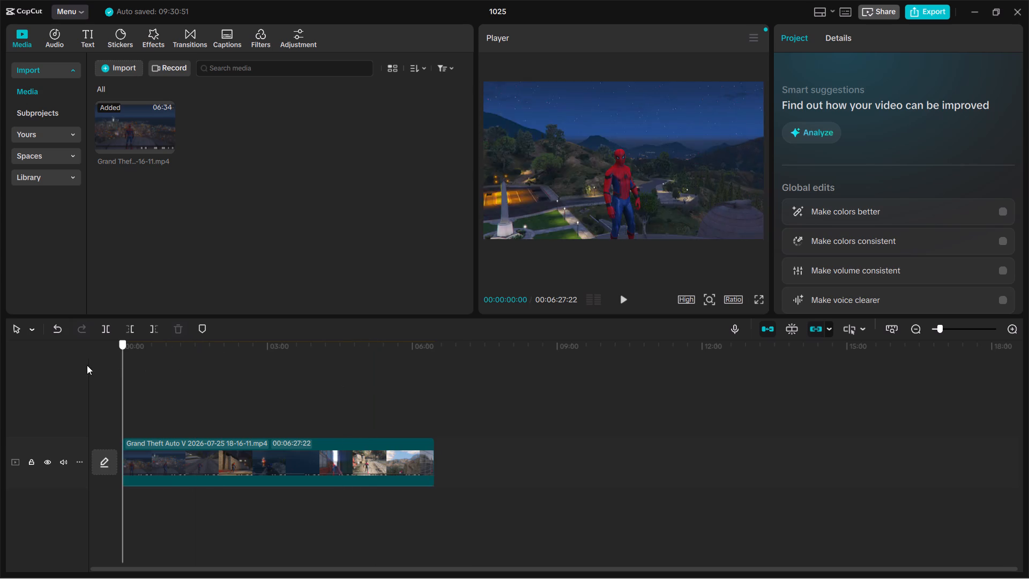
drag(87, 365, 39, 365)
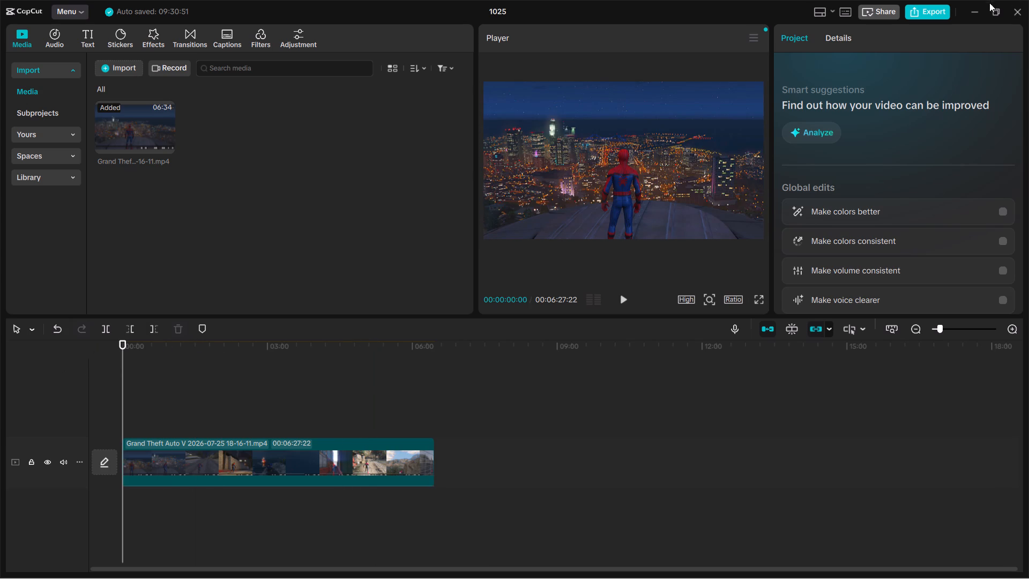
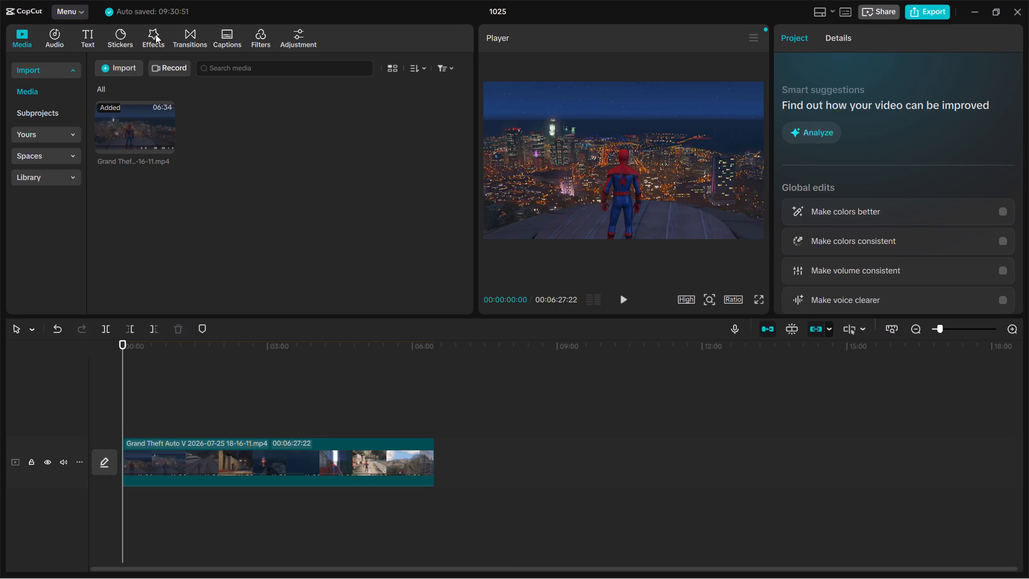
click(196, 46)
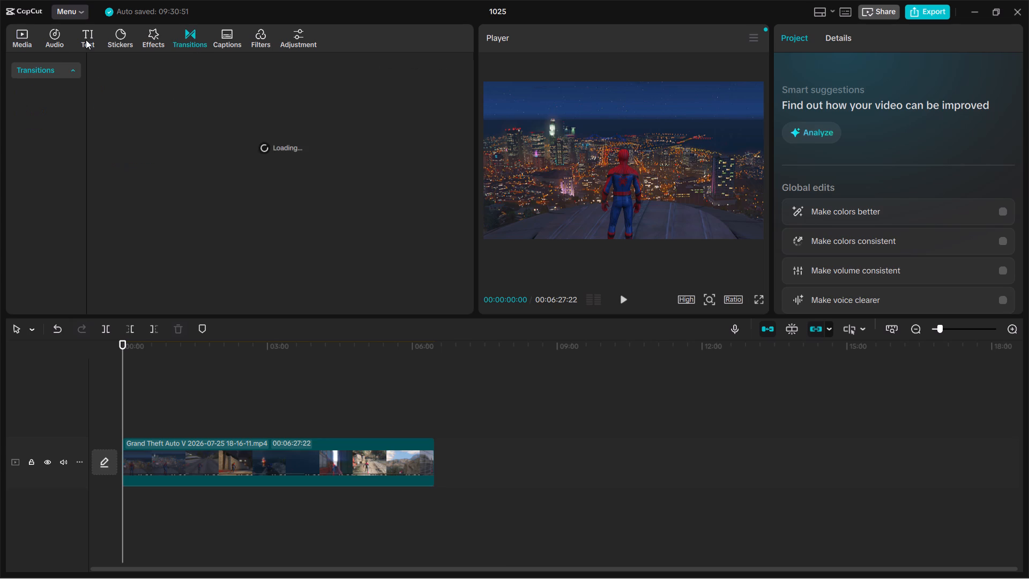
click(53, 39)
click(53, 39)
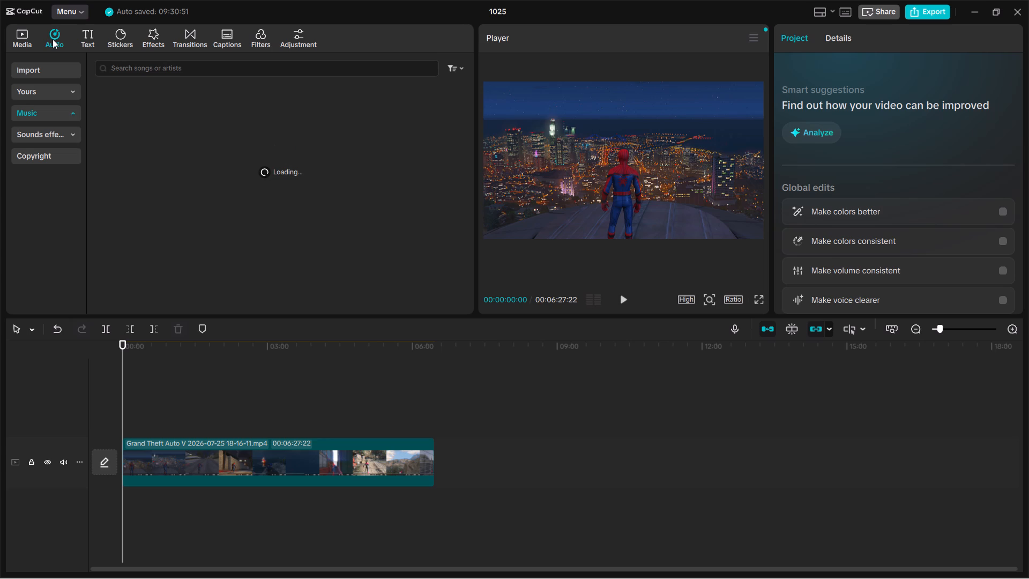
Import the black image download.png from the Downloads folder into the project media.
click(20, 35)
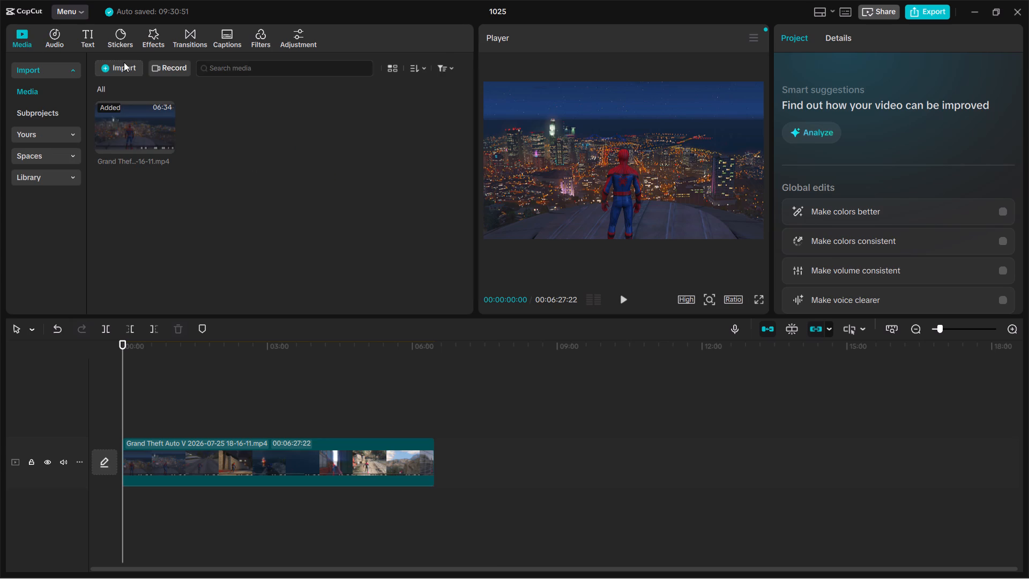
click(129, 64)
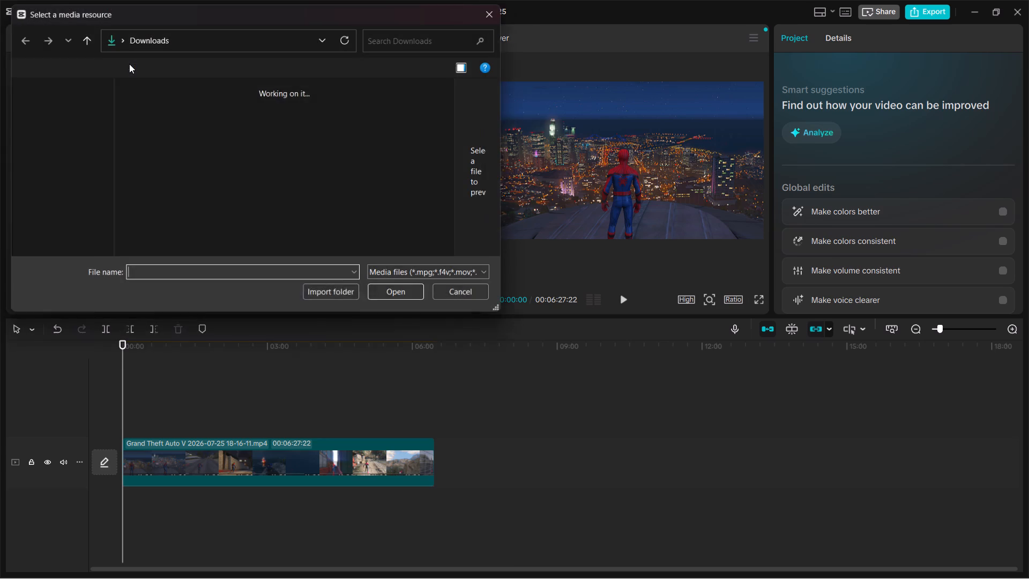
scroll(51, 182, down, 1)
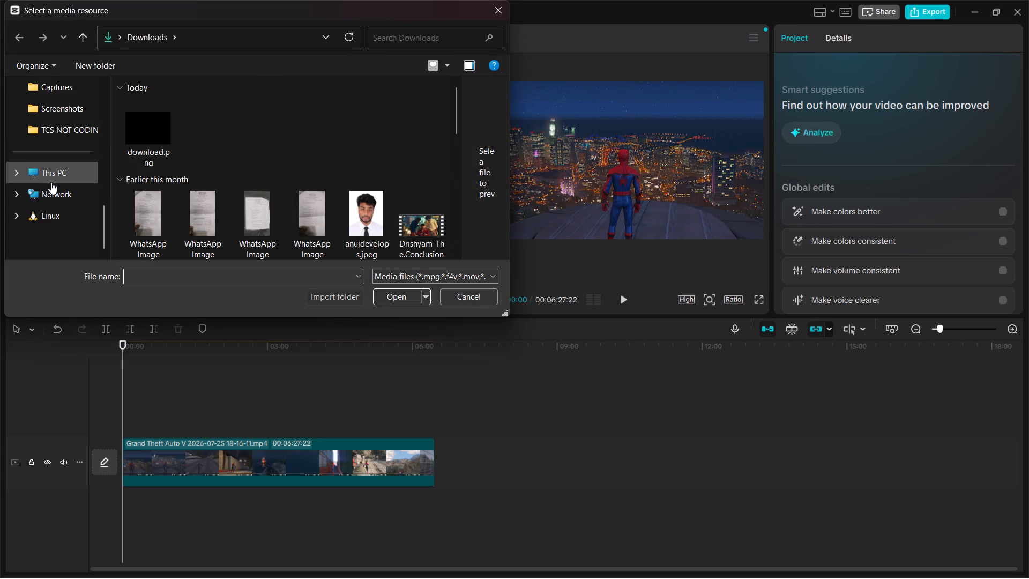
scroll(51, 182, down, 1)
scroll(51, 182, up, 1)
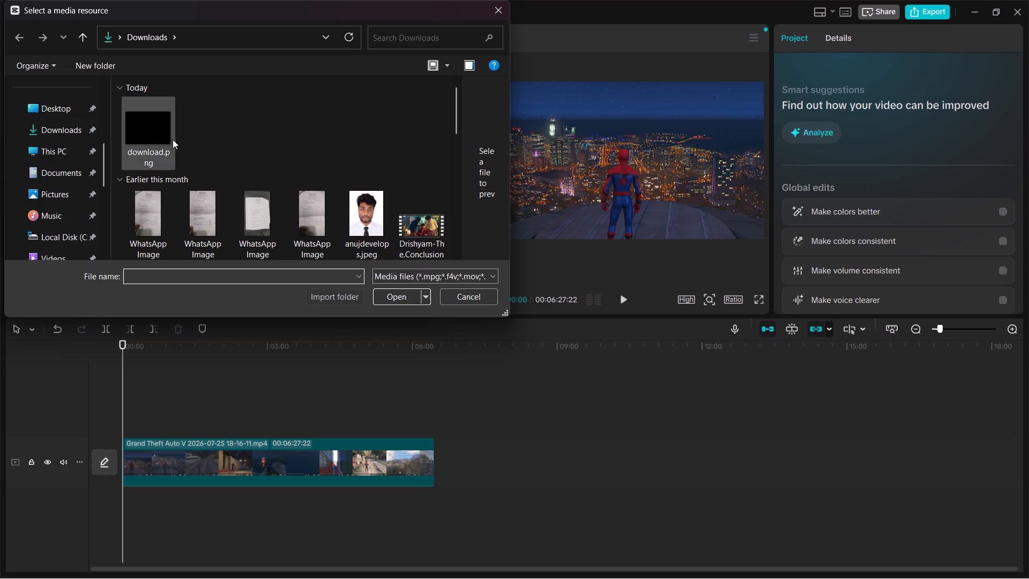
click(128, 137)
click(393, 291)
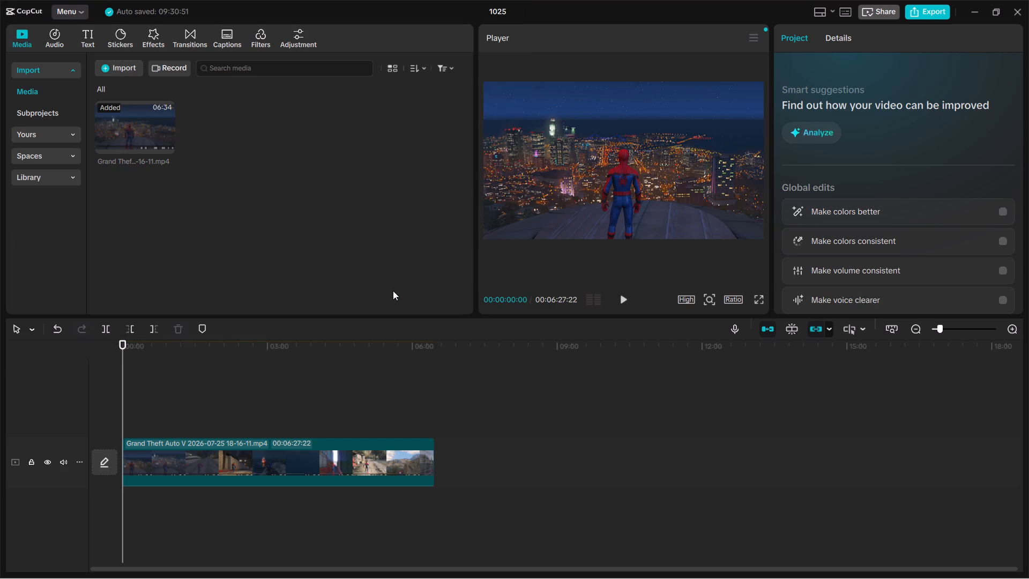
Place download.png on a new track above the gameplay clip at the timeline's start and extend it to about 2 min 15 s.
drag(206, 121, 233, 326)
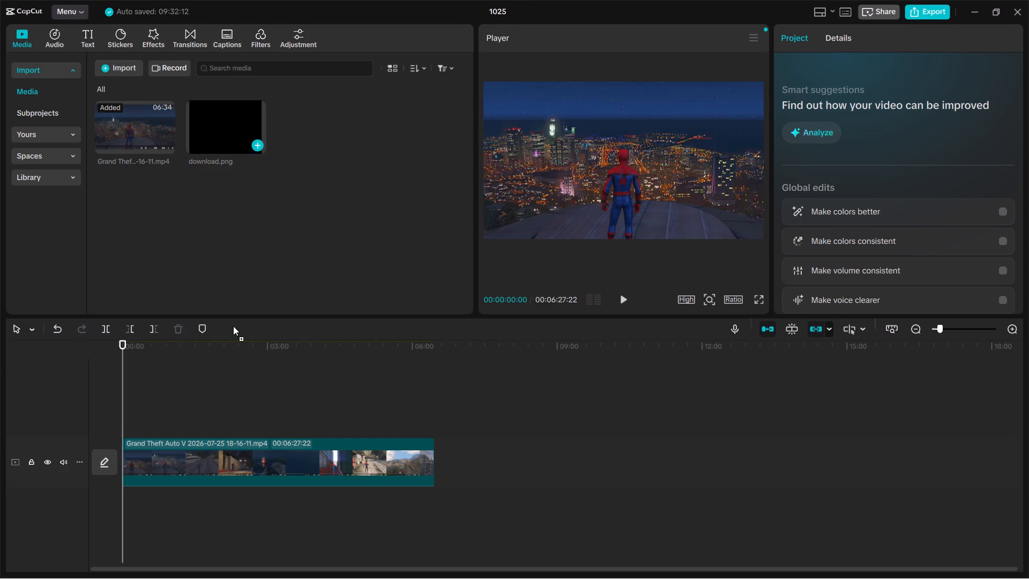
drag(233, 326, 140, 543)
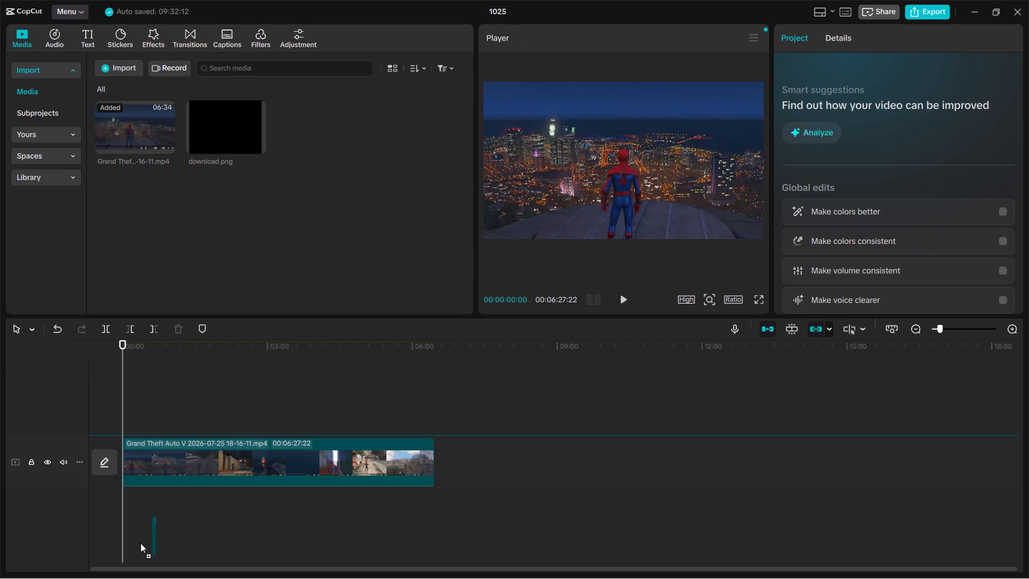
drag(140, 543, 124, 506)
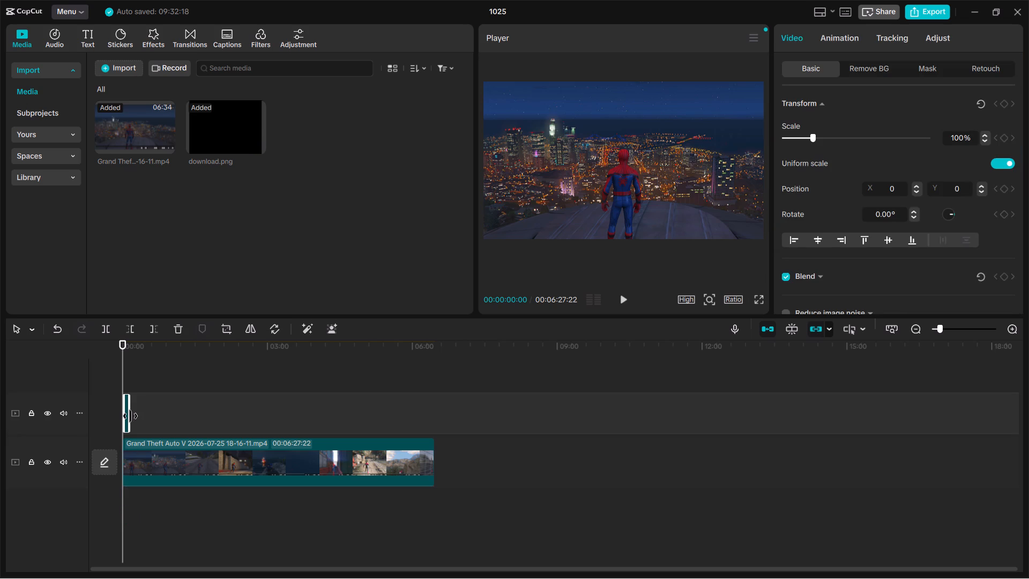
drag(130, 416, 232, 413)
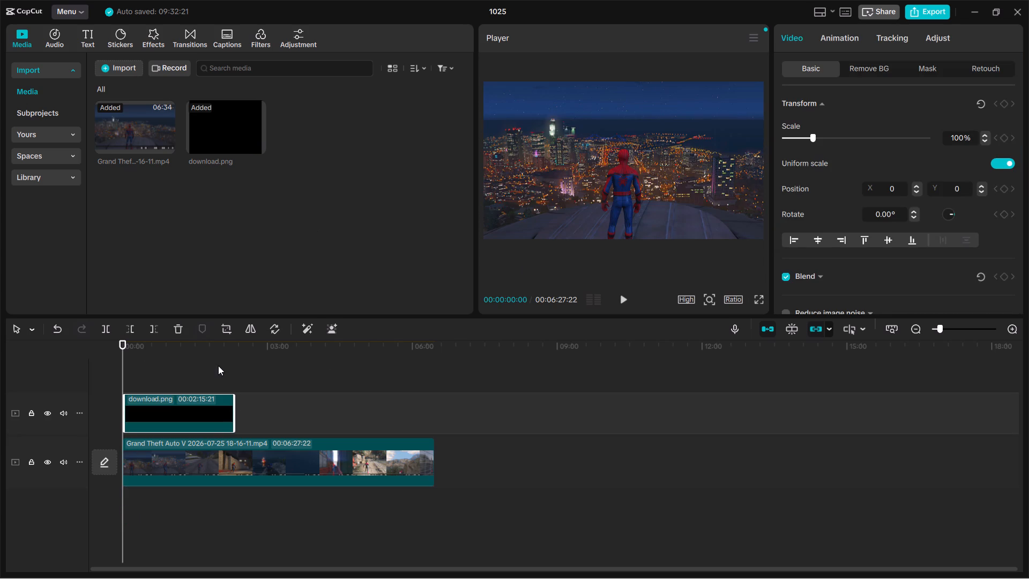
Scale the black image to about 237% and move it to about X -899, Y 3412, forming a bar along the frame's top edge.
drag(123, 361, 144, 367)
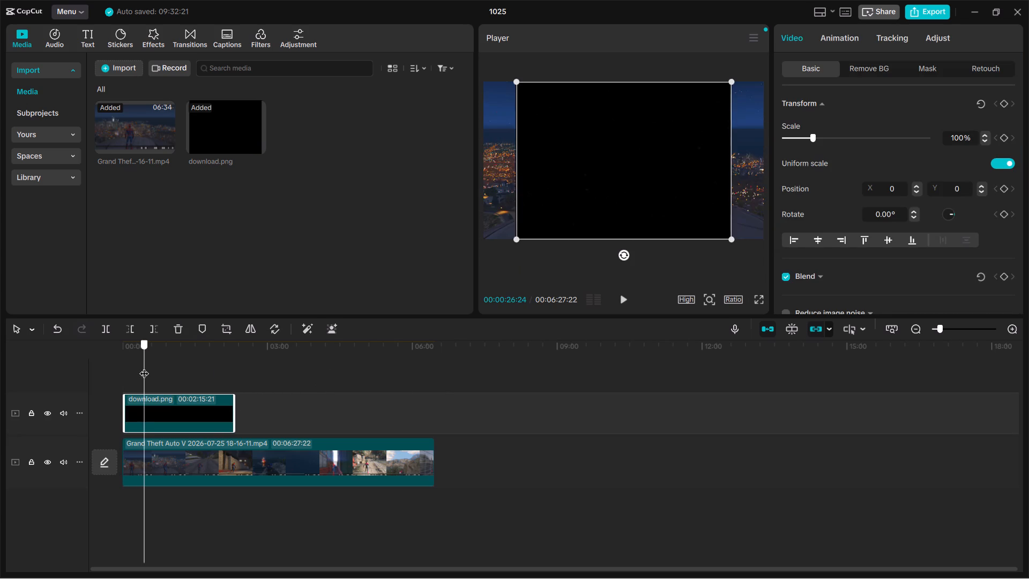
drag(144, 367, 139, 363)
drag(654, 221, 588, 95)
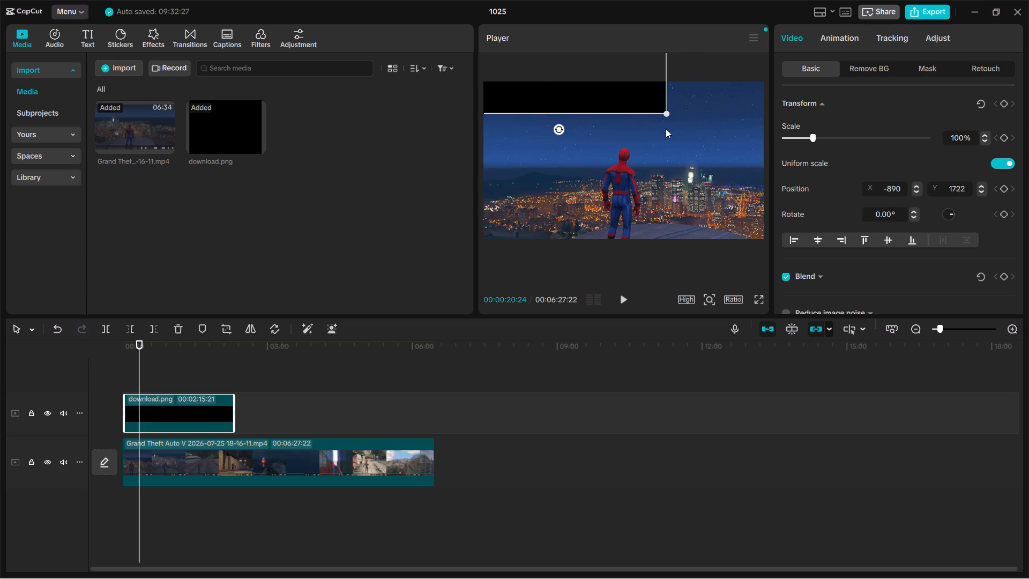
drag(641, 103, 606, 86)
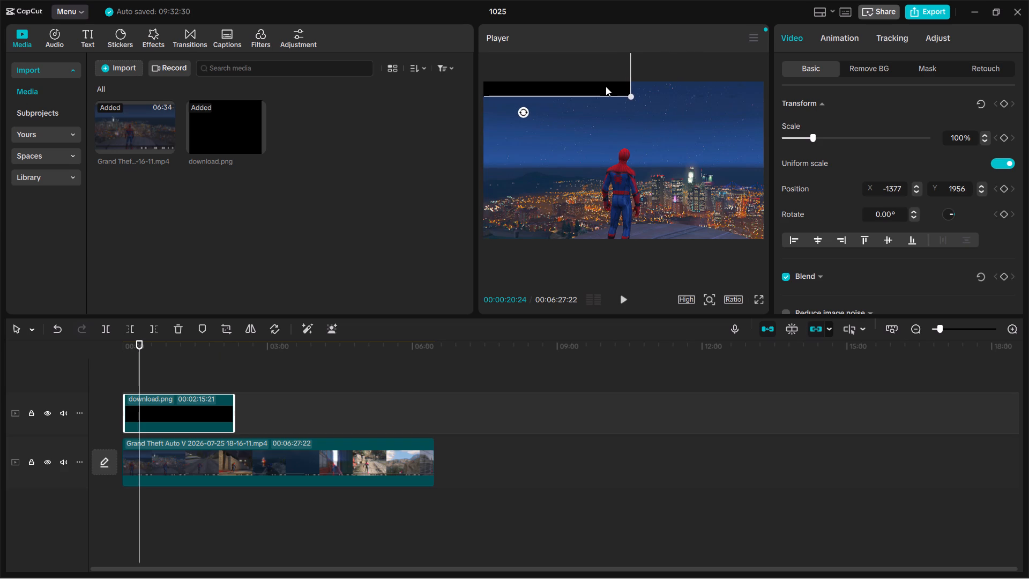
drag(631, 96, 791, 164)
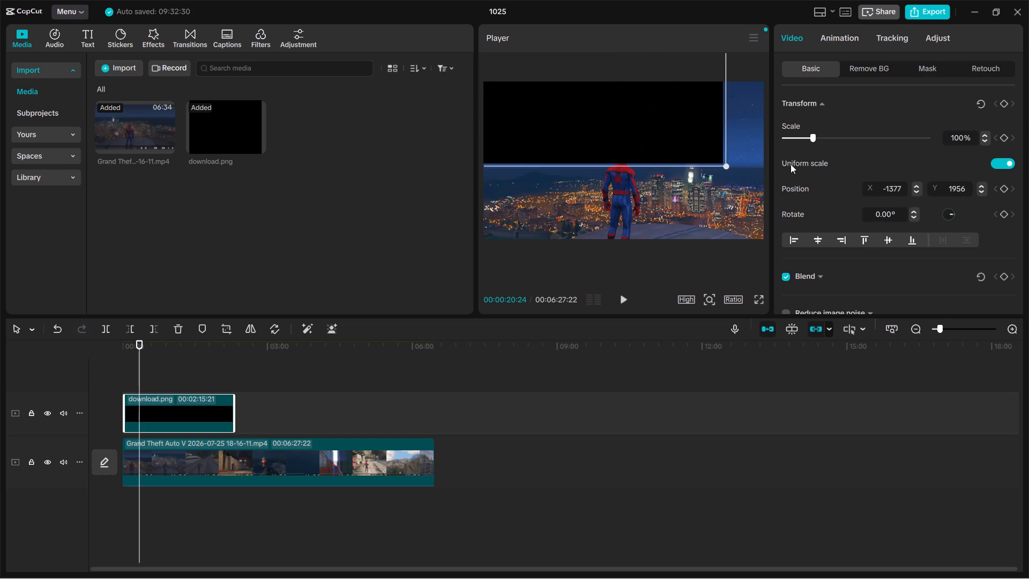
drag(791, 164, 856, 229)
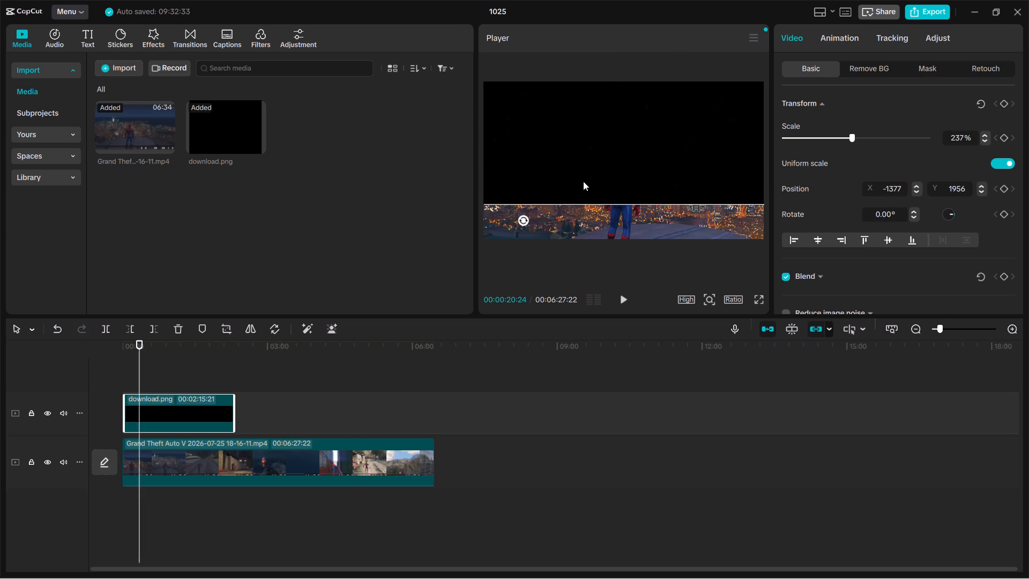
drag(583, 181, 614, 149)
drag(614, 149, 618, 69)
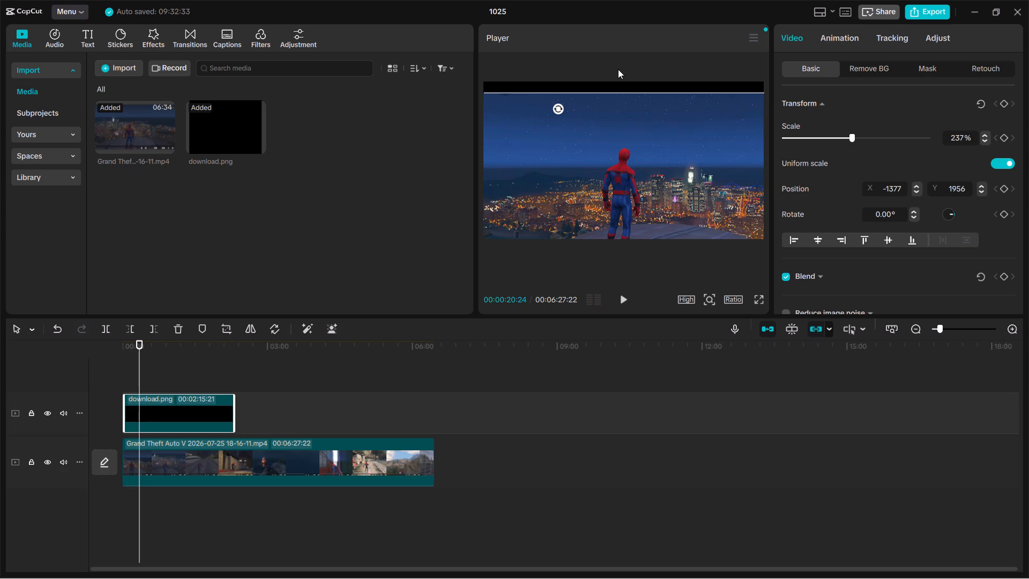
drag(618, 69, 618, 75)
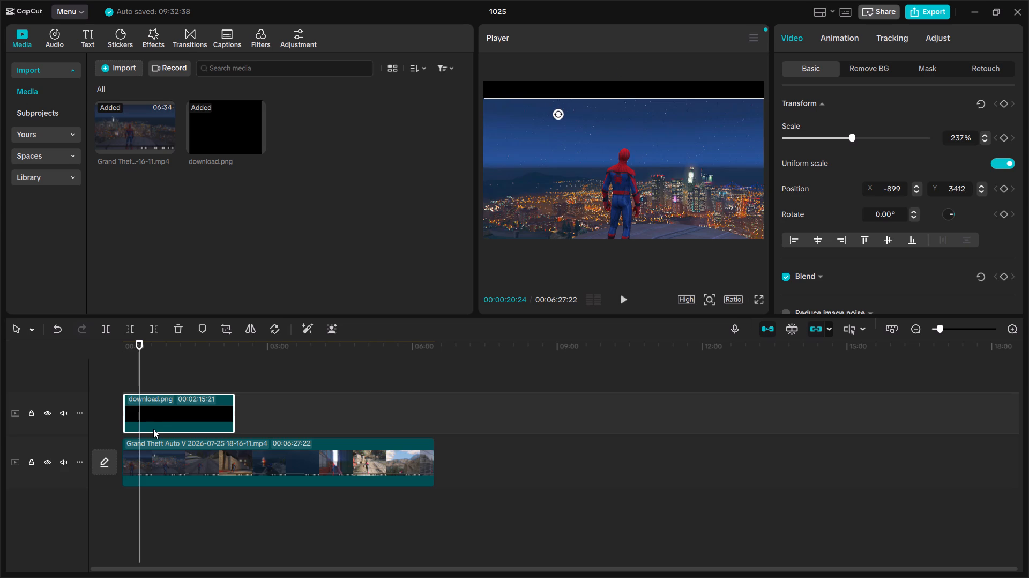
Add a second copy of download.png on a new track above the first and extend it to about 2 min 17 s.
click(213, 135)
drag(213, 135, 133, 372)
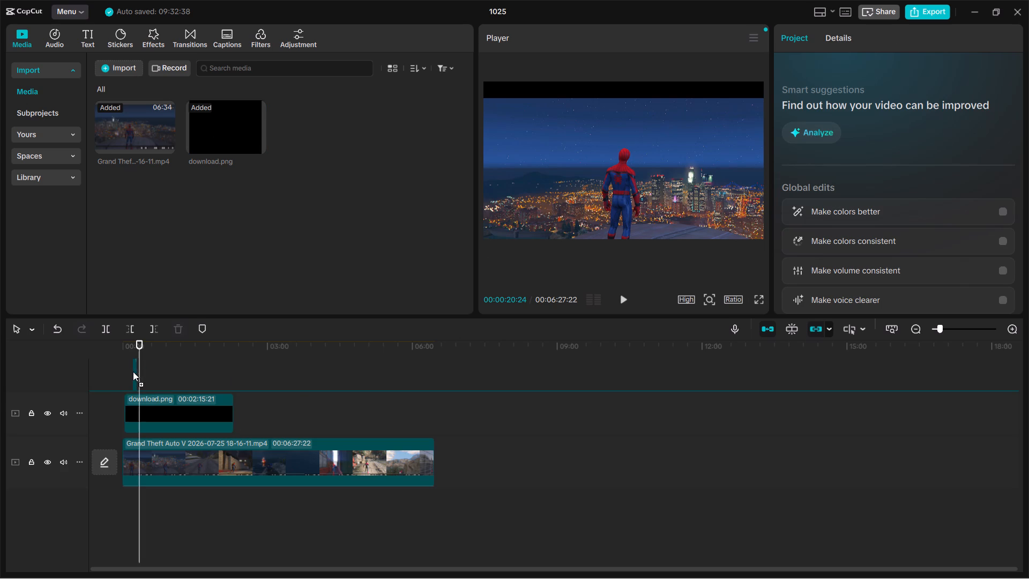
drag(133, 372, 124, 371)
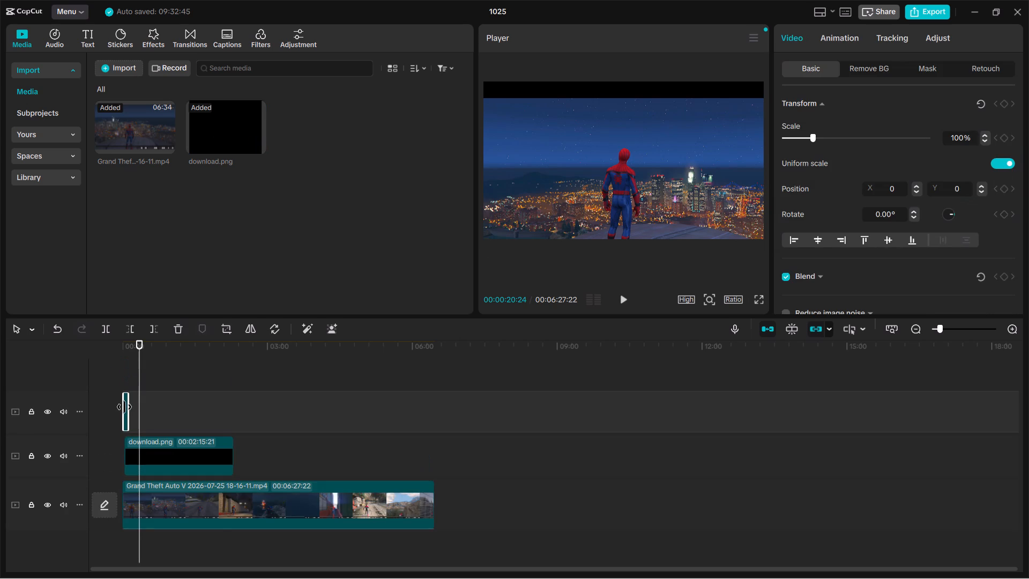
drag(128, 411, 238, 444)
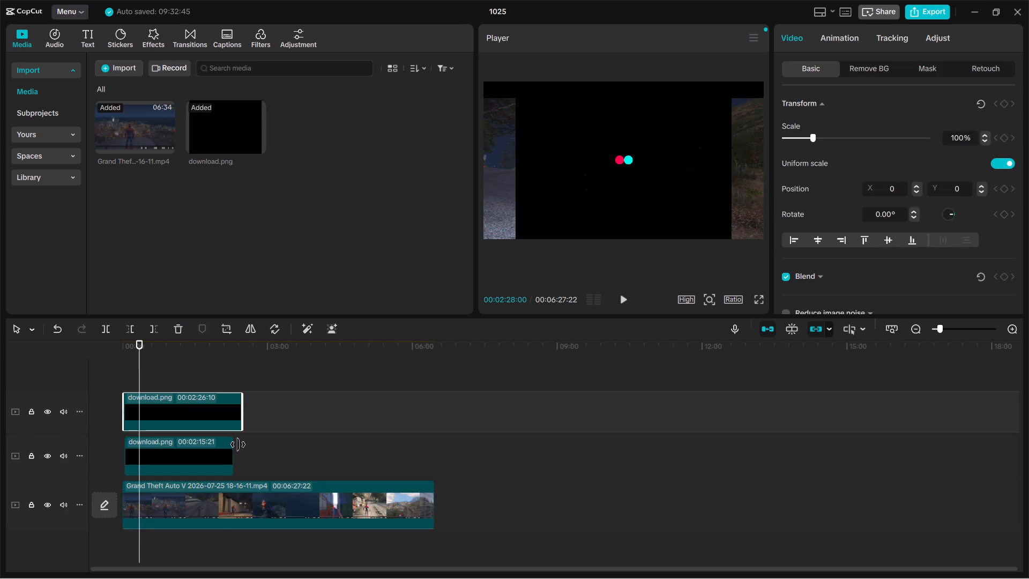
drag(238, 444, 231, 486)
Scale the second black image to about 140% and move it to about X 139, Y -2337, forming a bar along the frame's bottom edge.
drag(557, 146, 558, 179)
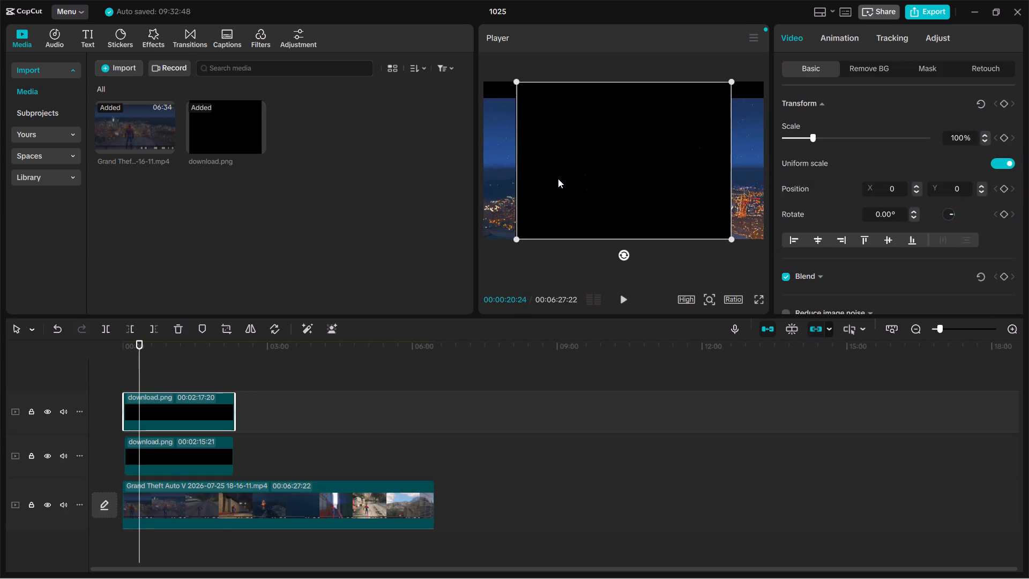
drag(558, 179, 488, 142)
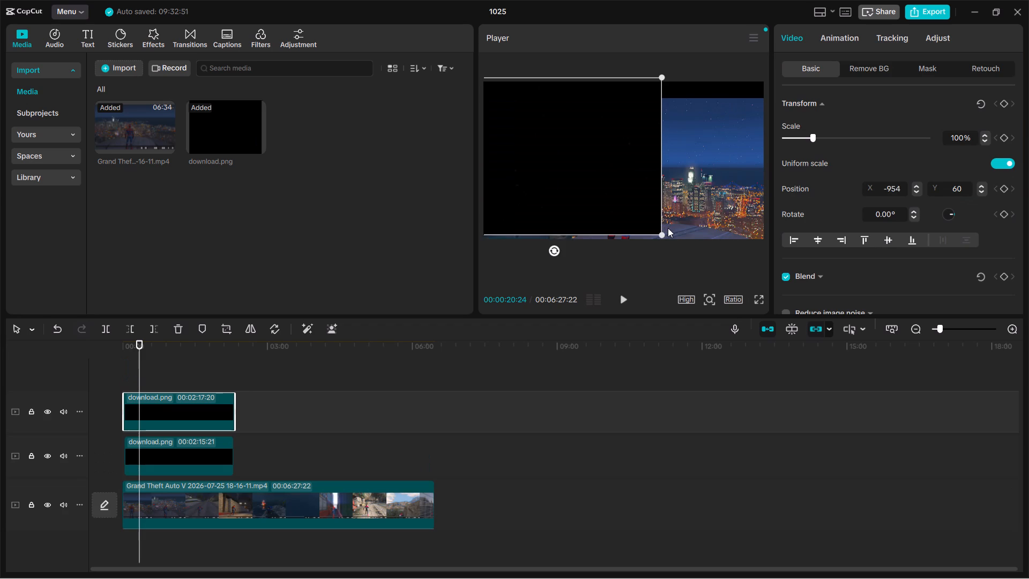
drag(660, 233, 726, 268)
drag(532, 158, 668, 228)
drag(668, 228, 532, 158)
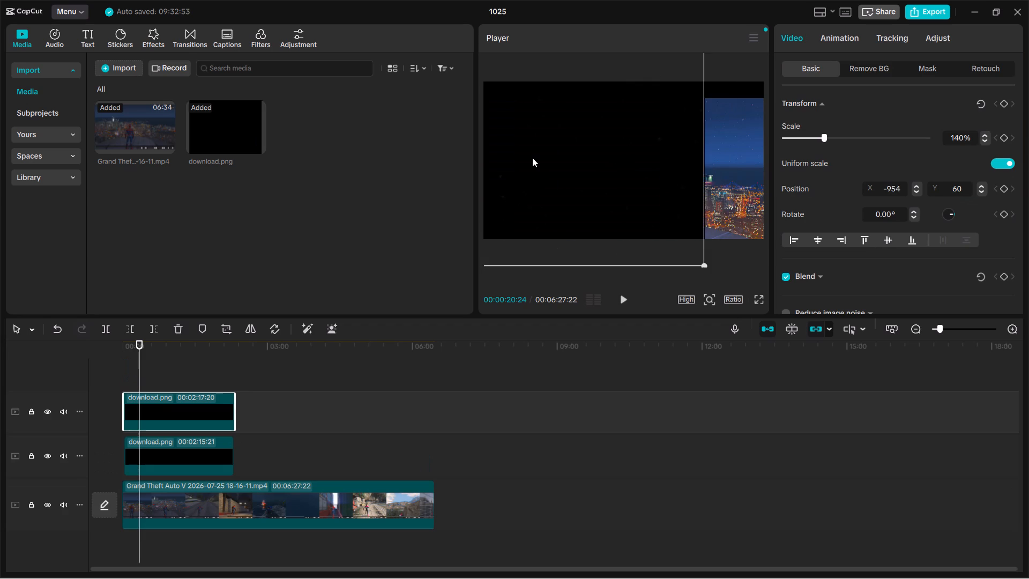
drag(532, 158, 615, 333)
click(649, 224)
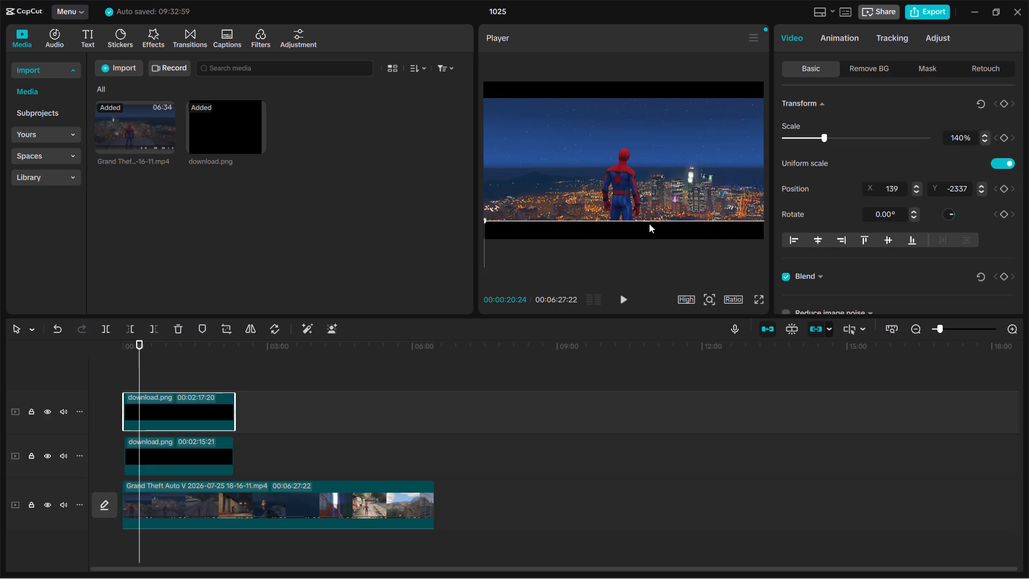
Move the gameplay clip slightly upward in the frame behind the two black bars.
click(654, 181)
drag(654, 181, 648, 167)
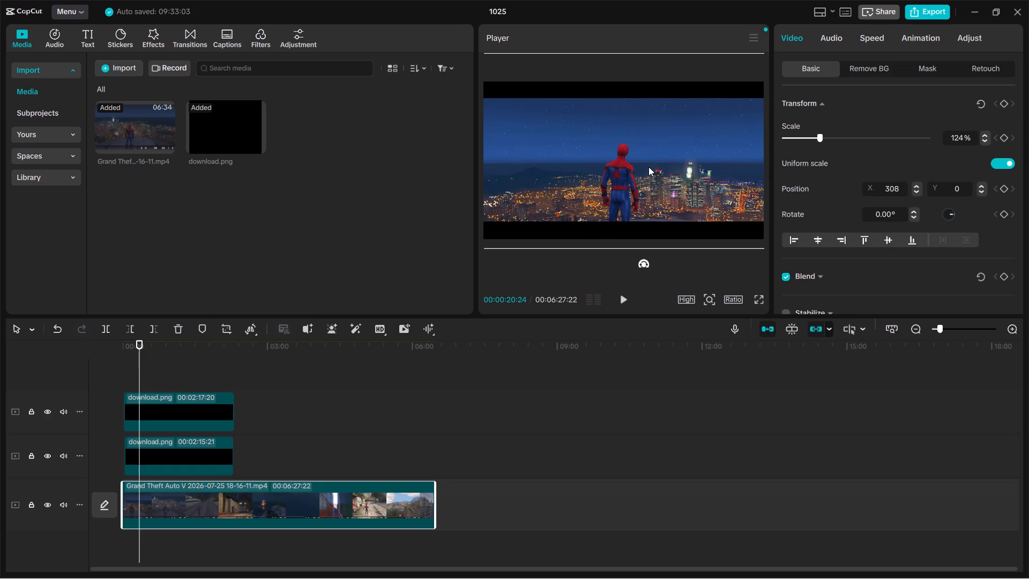
drag(648, 167, 653, 164)
click(635, 412)
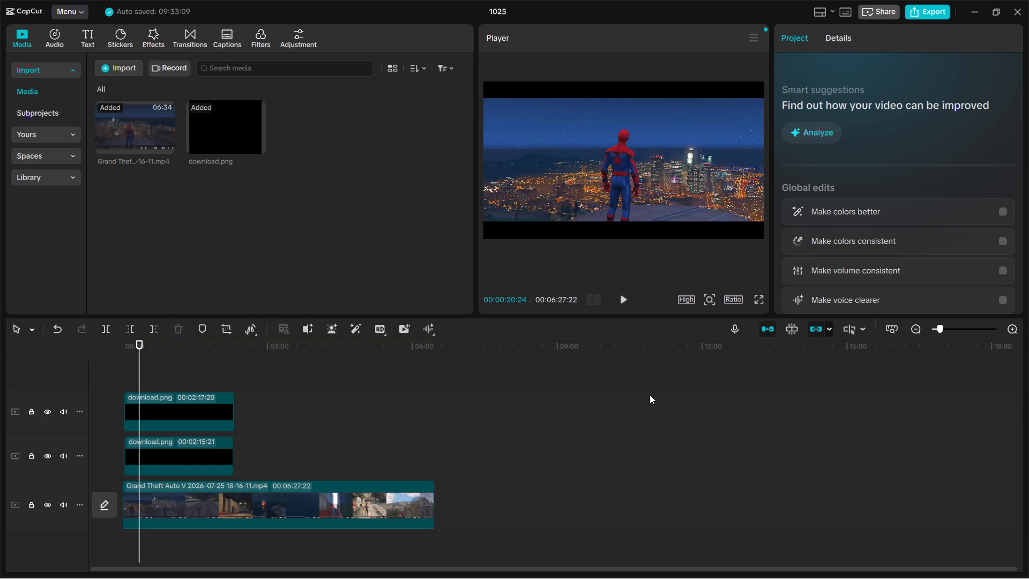
Play the opening seconds from the timeline's start to check the black bars over the footage.
drag(435, 384, 103, 413)
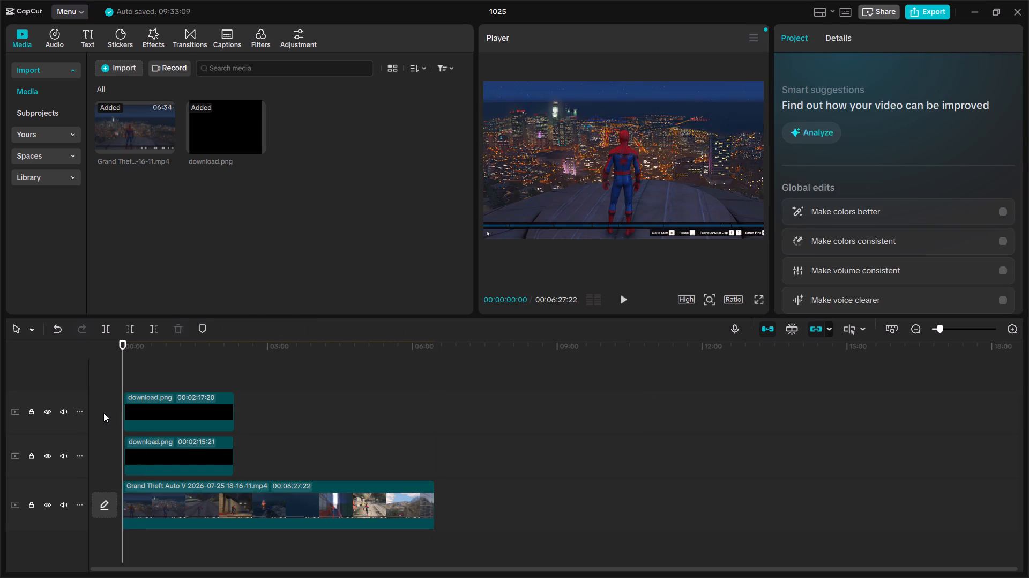
click(628, 296)
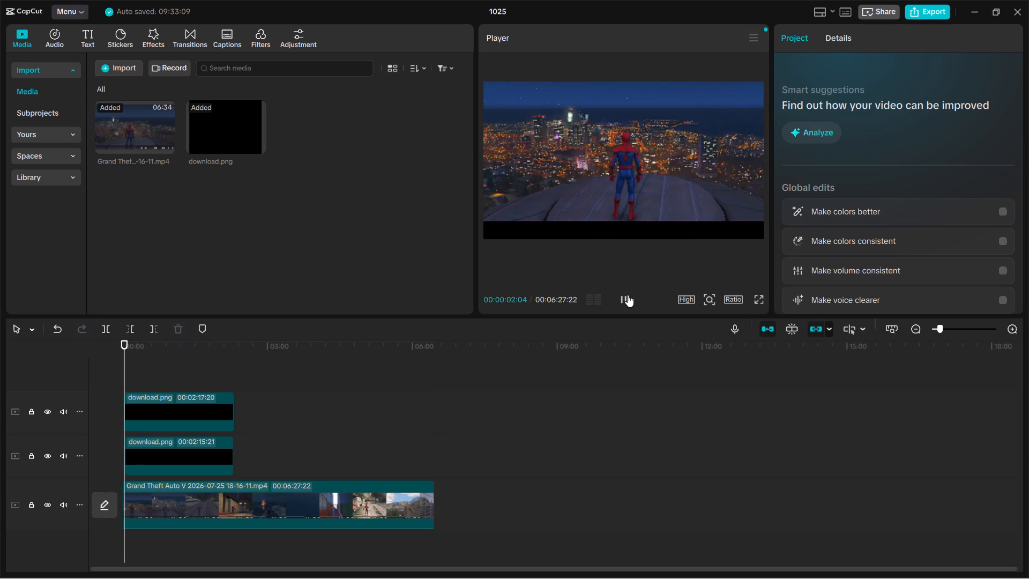
click(628, 295)
Shift both download.png clips slightly earlier so the black bars begin at the very start of the timeline.
drag(150, 402, 140, 400)
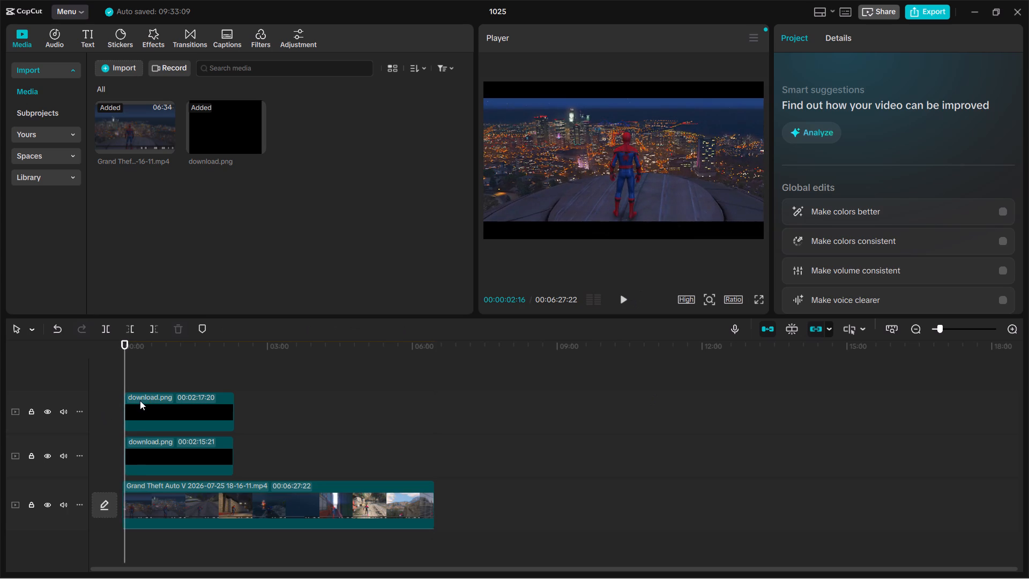
drag(140, 400, 140, 400)
drag(140, 400, 113, 398)
click(150, 449)
drag(150, 449, 138, 448)
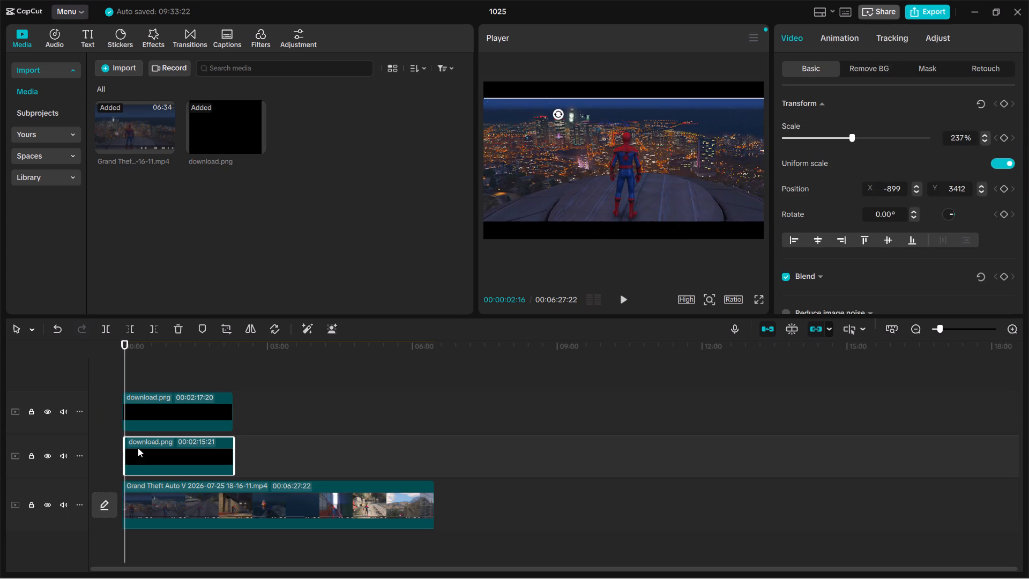
drag(138, 448, 130, 448)
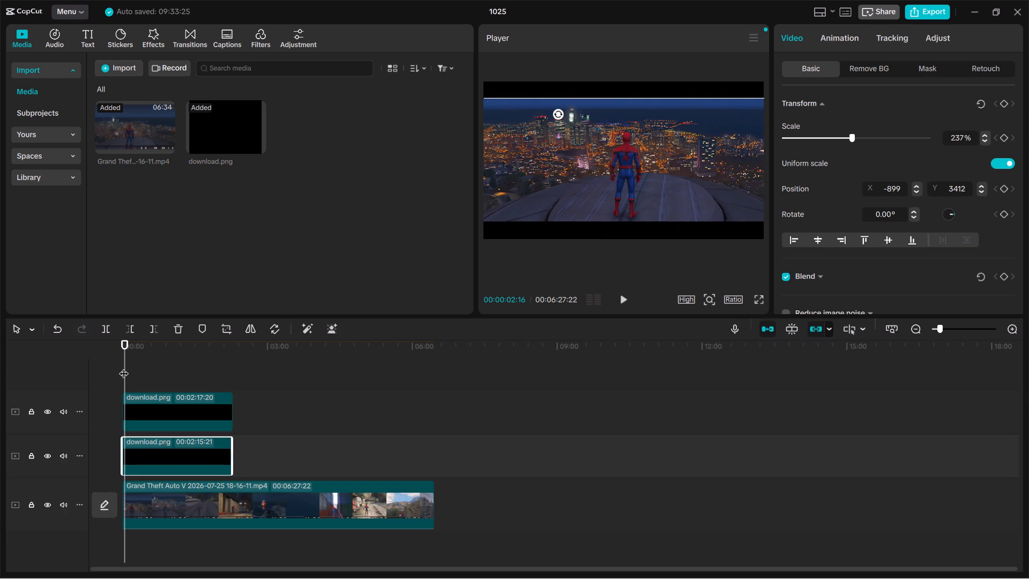
Play the footage from the timeline's start to review the opening rooftop scene behind the black bars.
drag(124, 367, 114, 371)
click(185, 364)
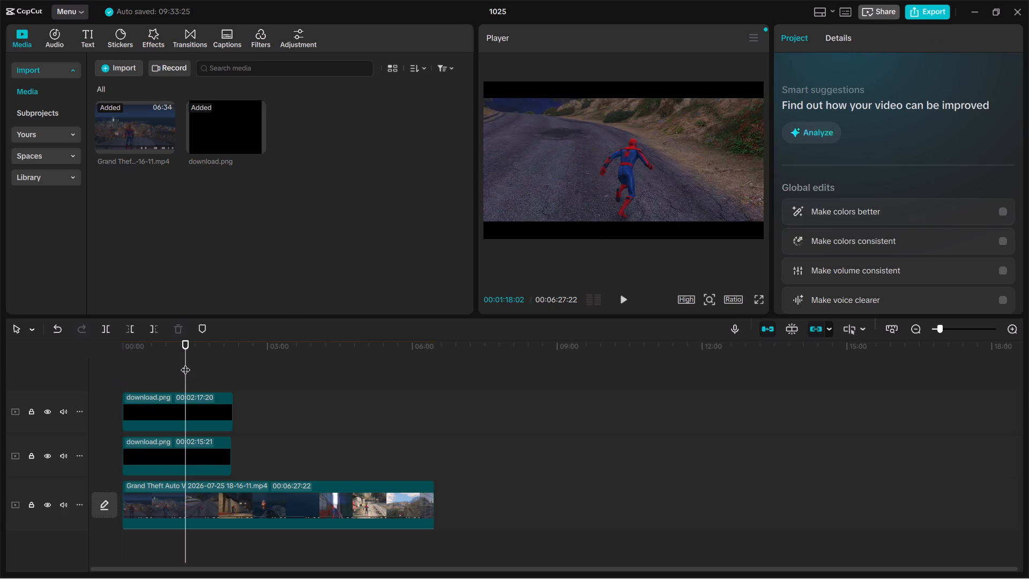
drag(185, 363, 71, 360)
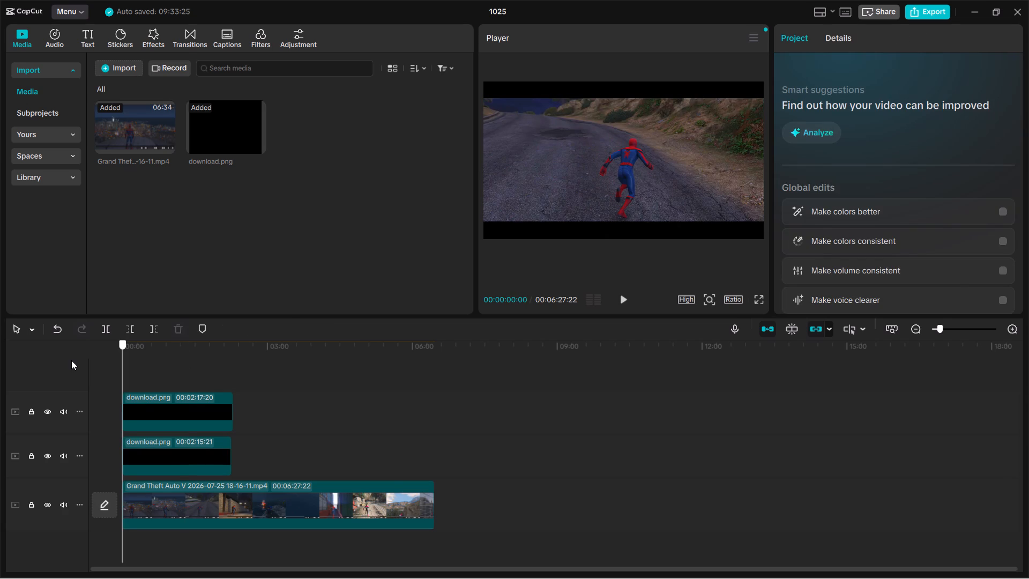
drag(71, 360, 48, 361)
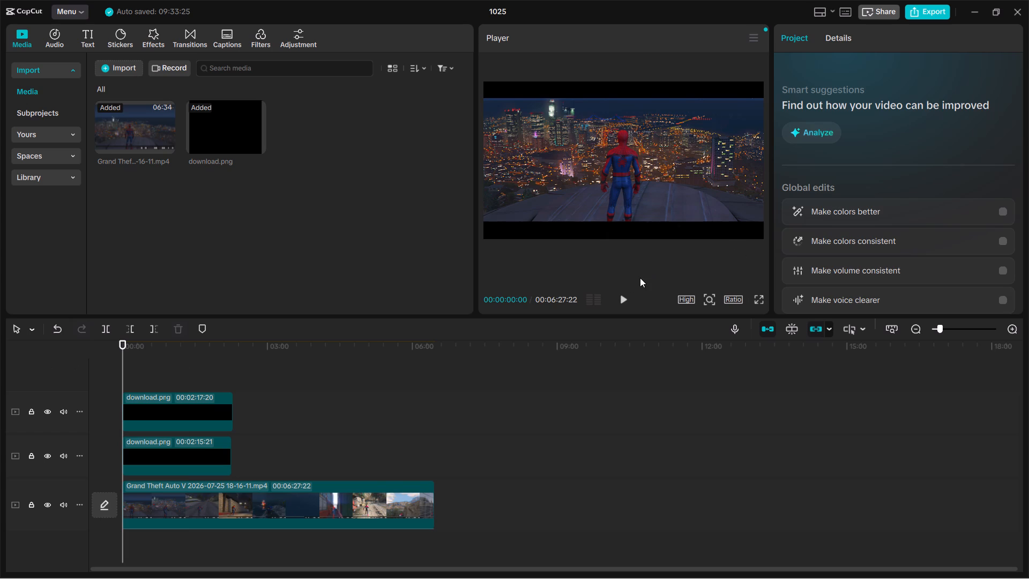
click(653, 158)
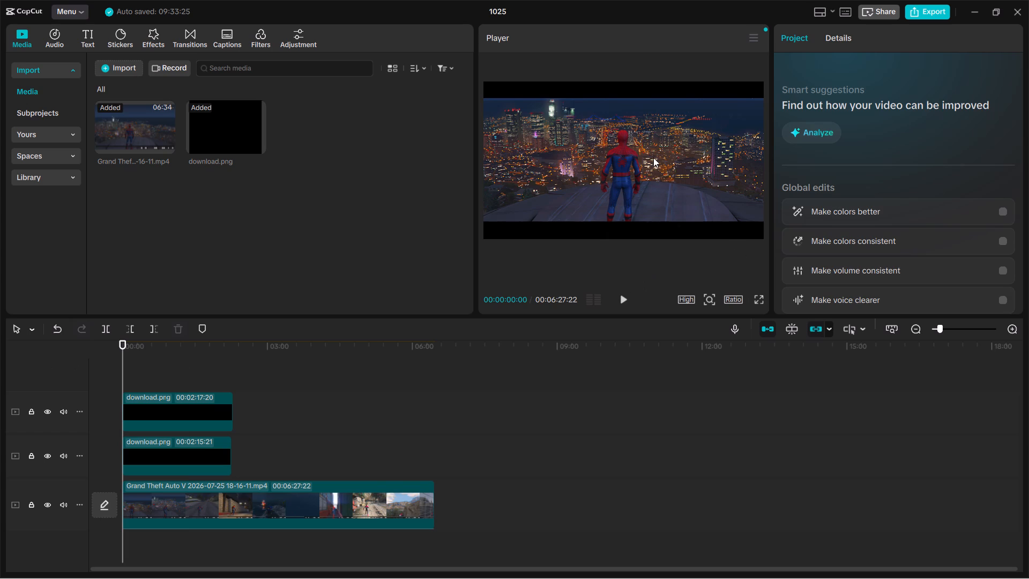
click(653, 158)
click(653, 168)
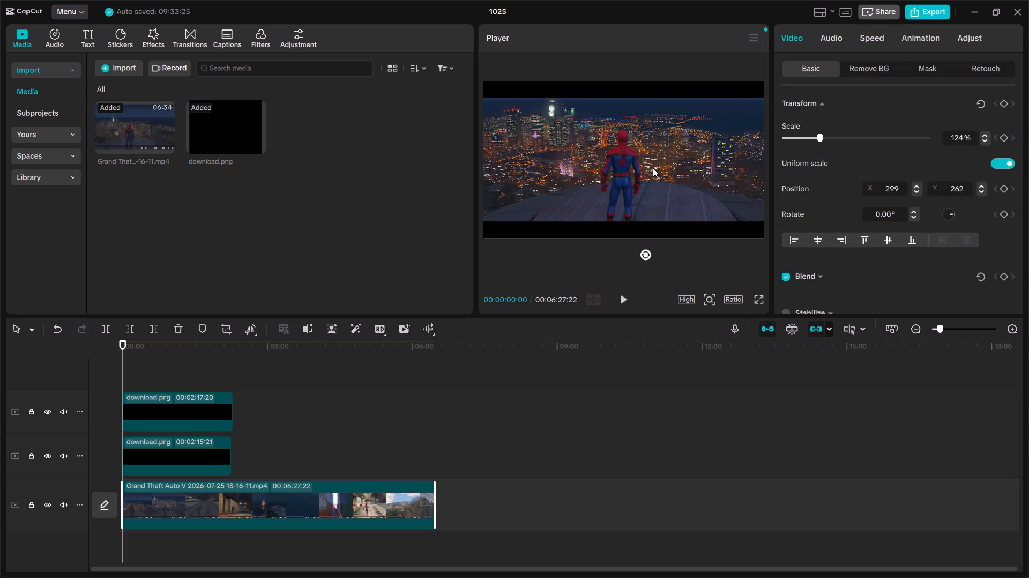
click(626, 296)
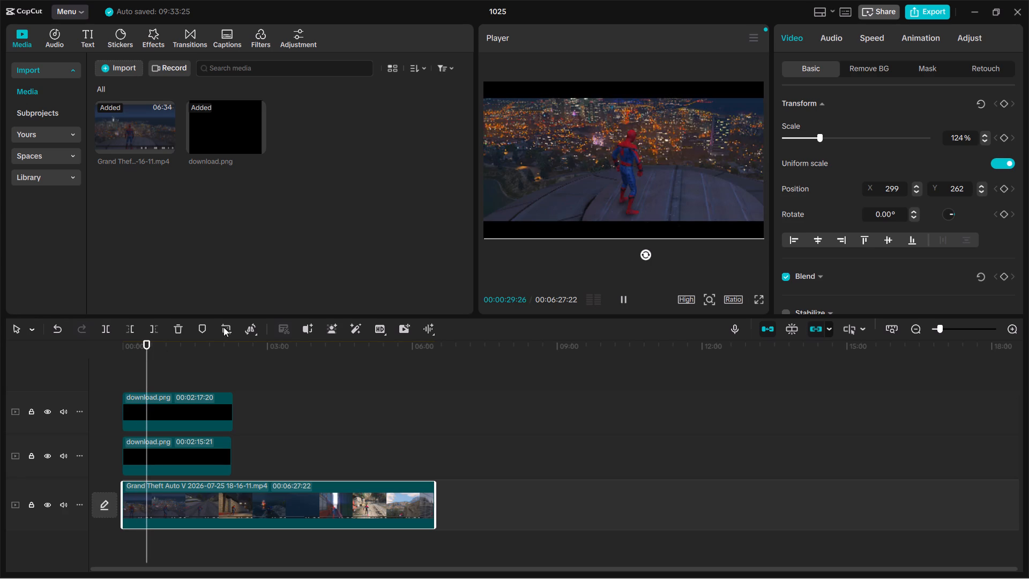
Replay the rooftop scene from about 22 seconds and split the gameplay clip at 00:00:24:24.
drag(148, 362, 139, 365)
click(622, 297)
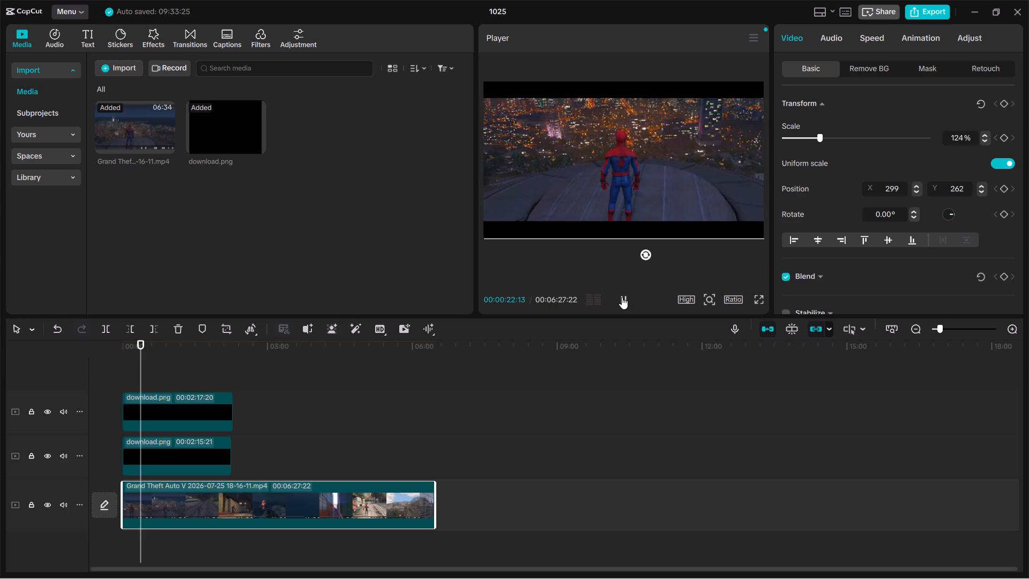
click(622, 297)
click(622, 297)
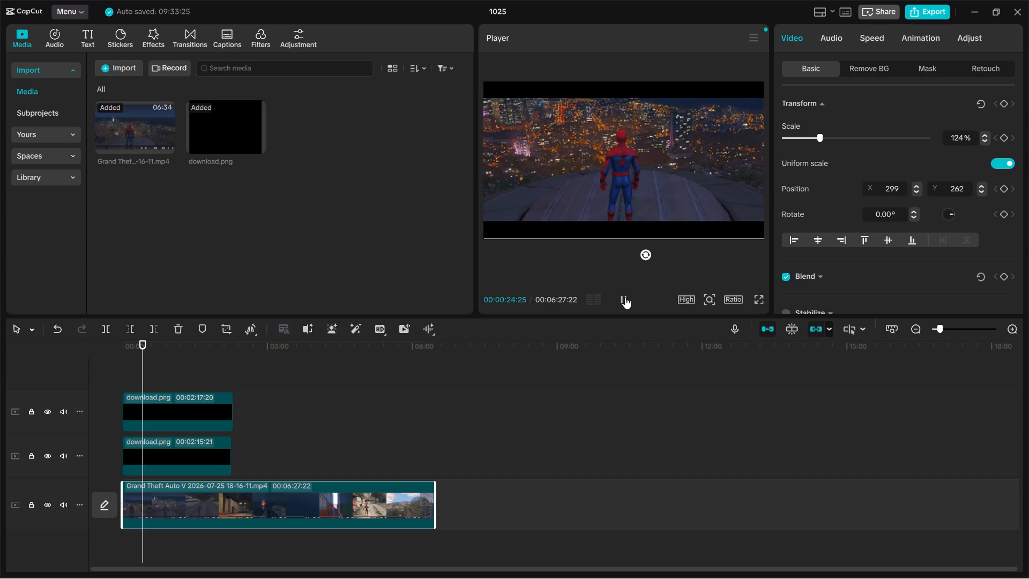
click(624, 298)
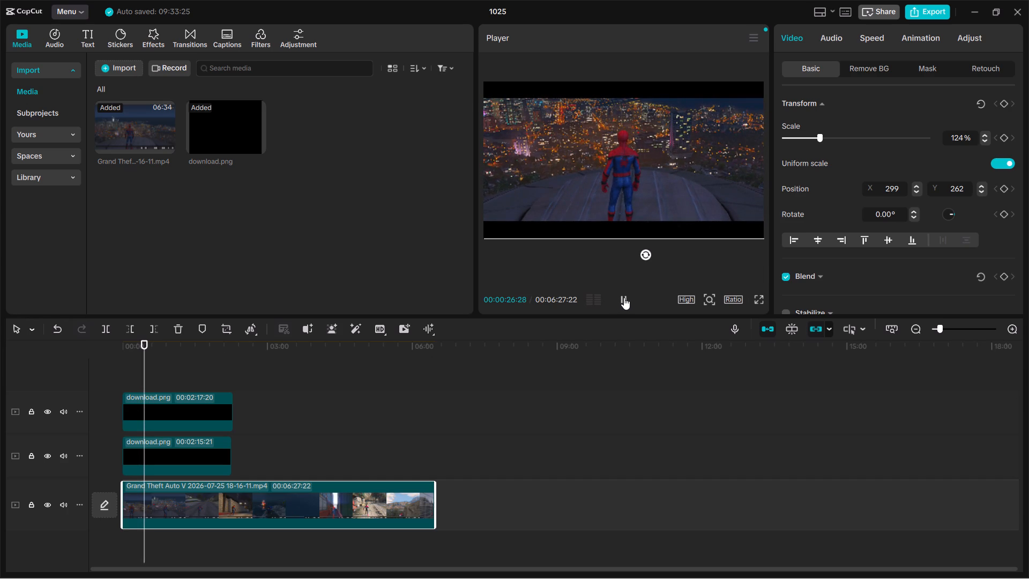
click(624, 298)
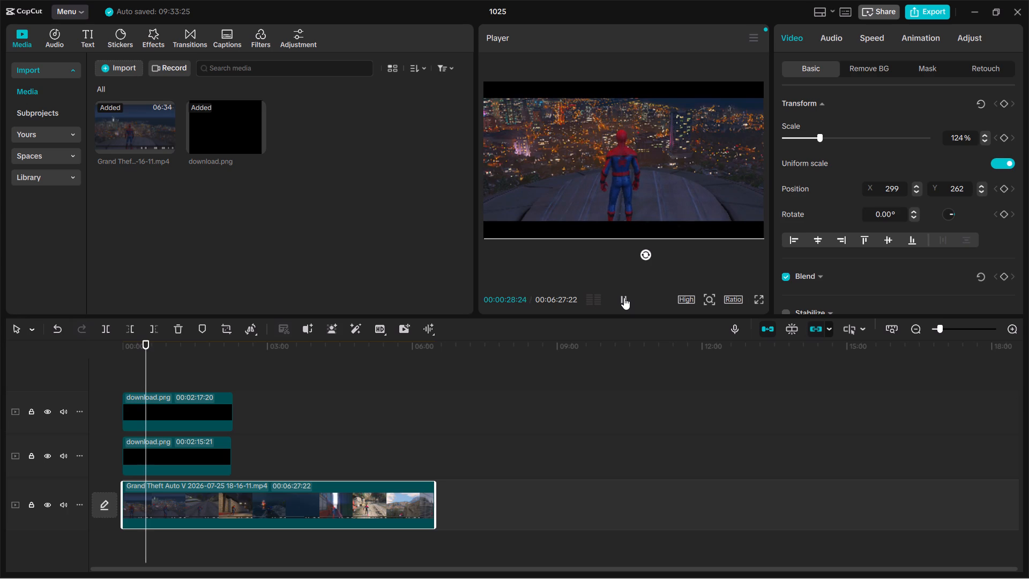
click(624, 298)
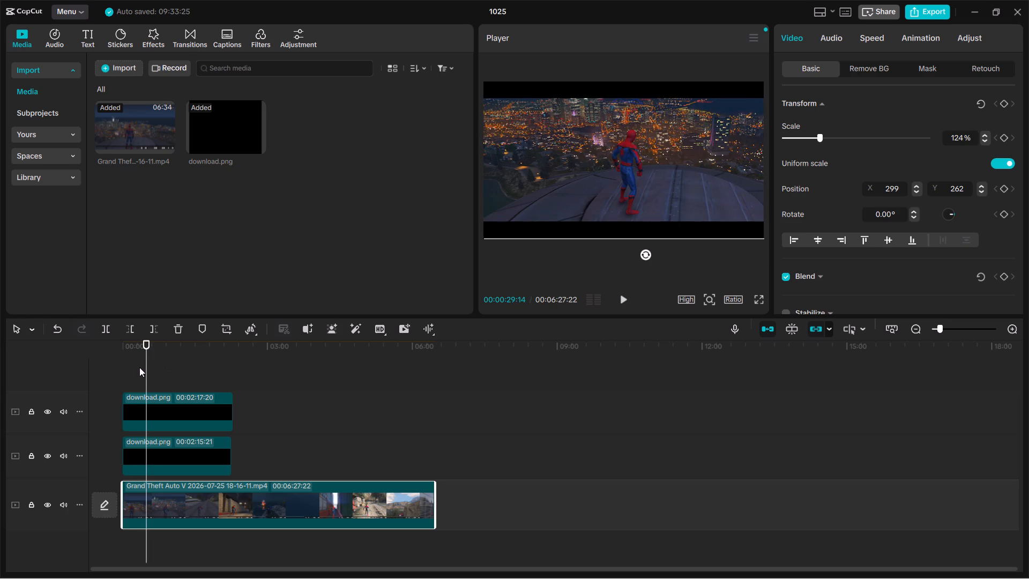
click(147, 366)
click(147, 366)
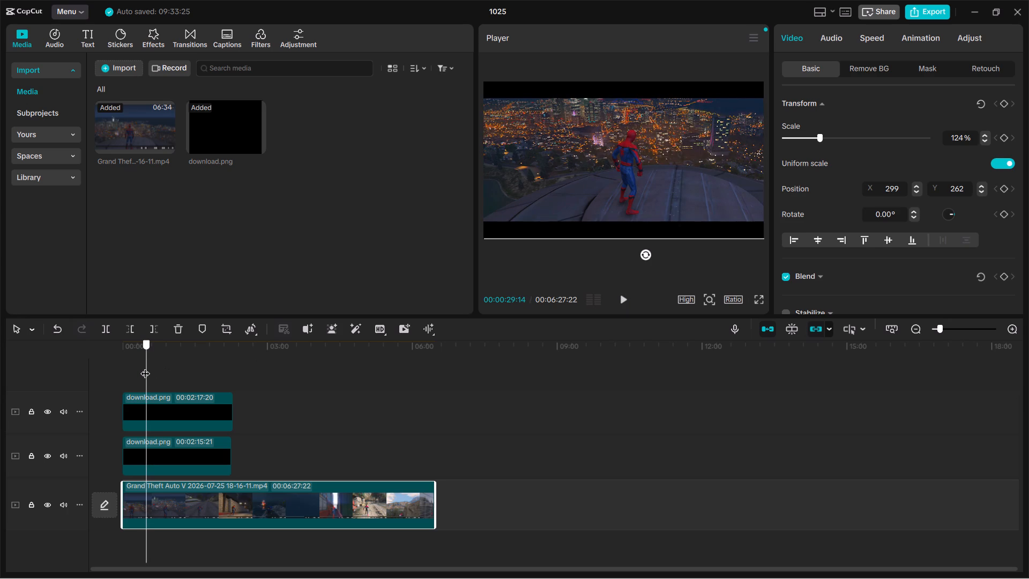
click(107, 324)
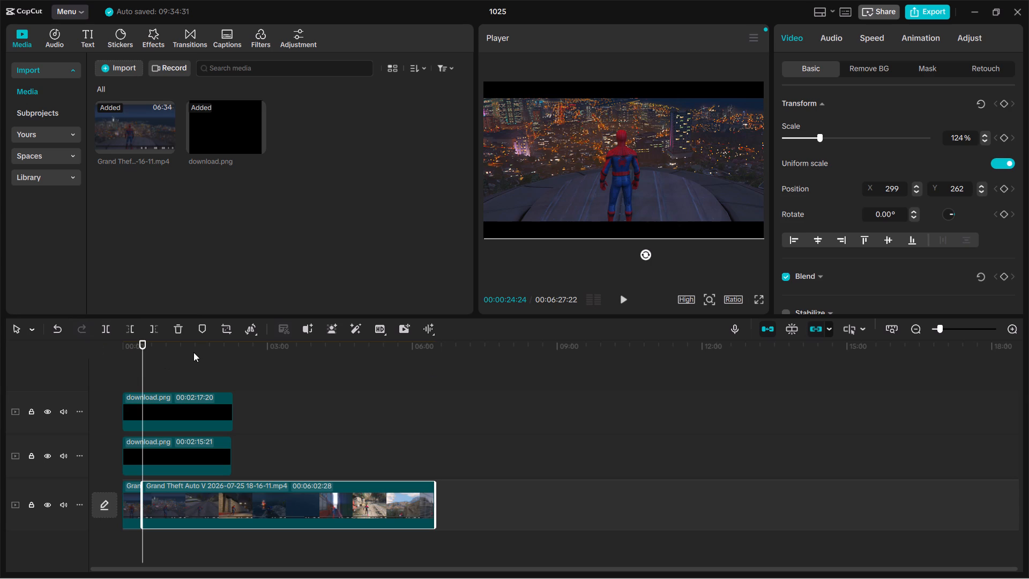
Split the gameplay clip again at 00:01:30:02 and delete the section between the two cuts.
click(629, 301)
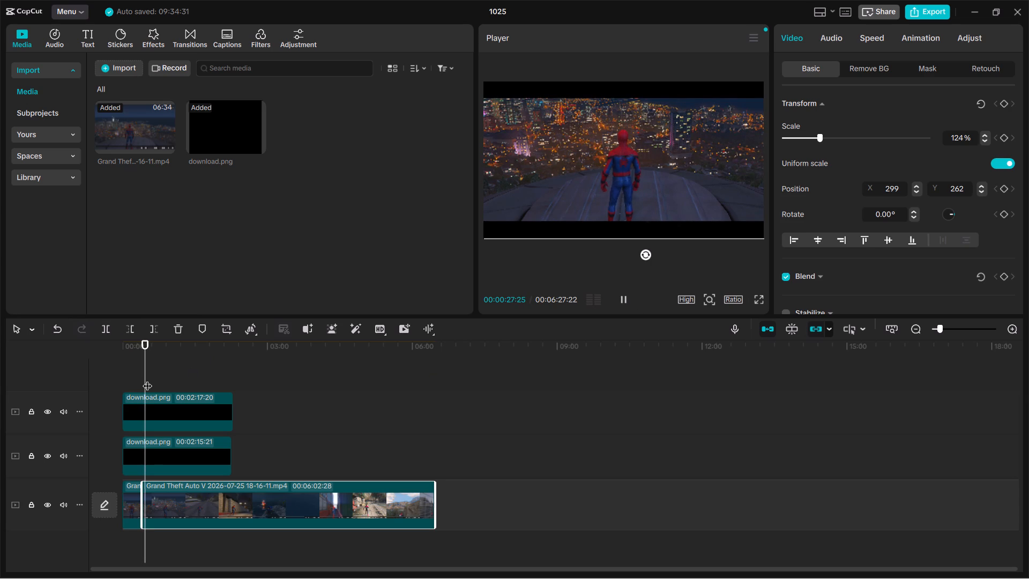
drag(147, 374, 164, 375)
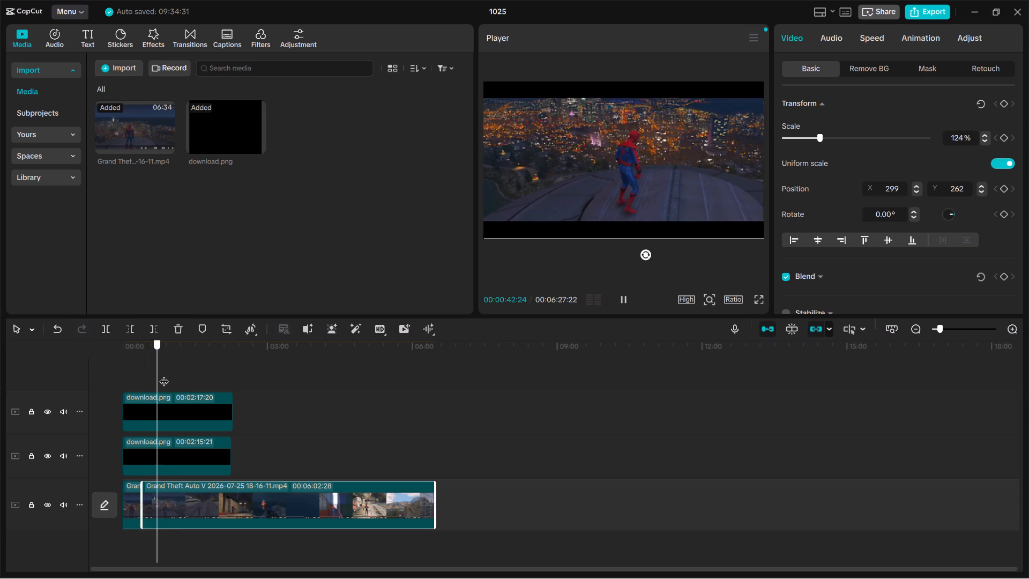
drag(164, 375, 210, 378)
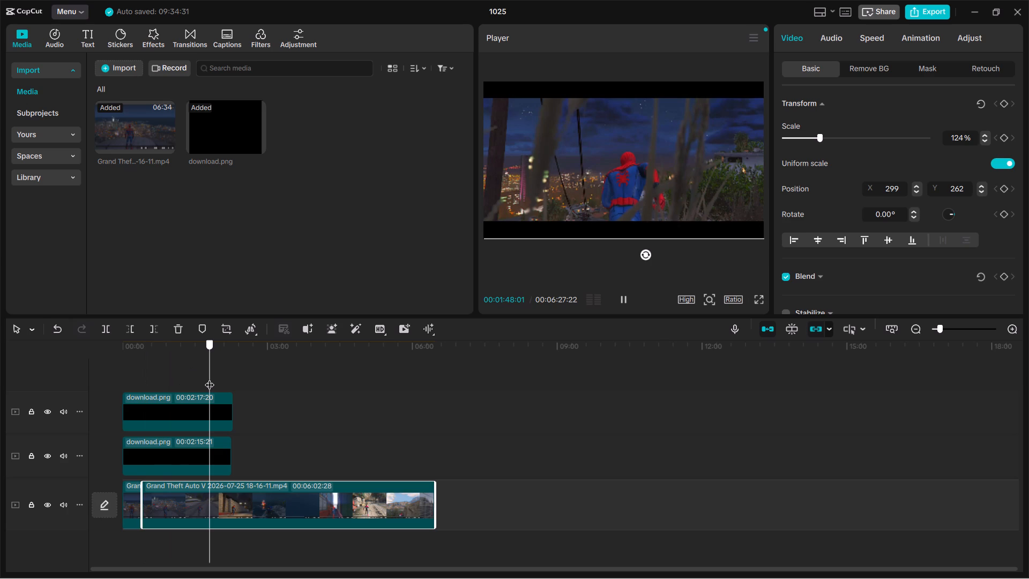
drag(210, 378, 160, 368)
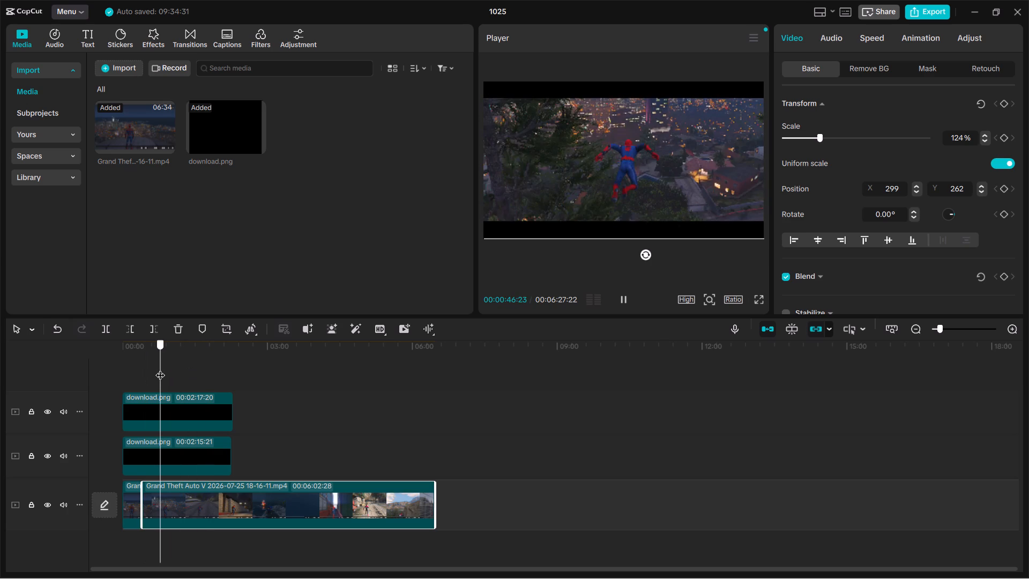
drag(160, 368, 195, 372)
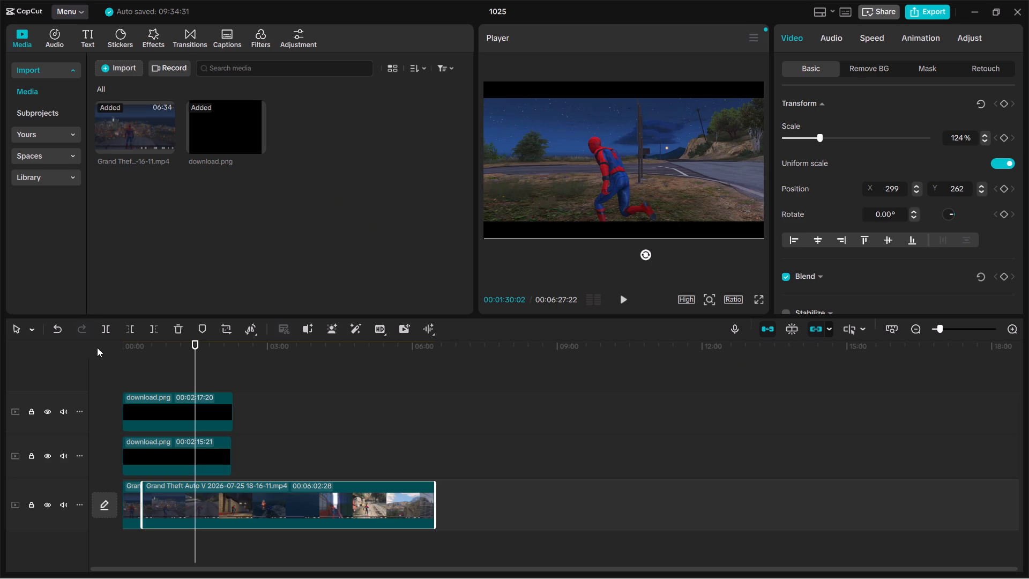
click(103, 330)
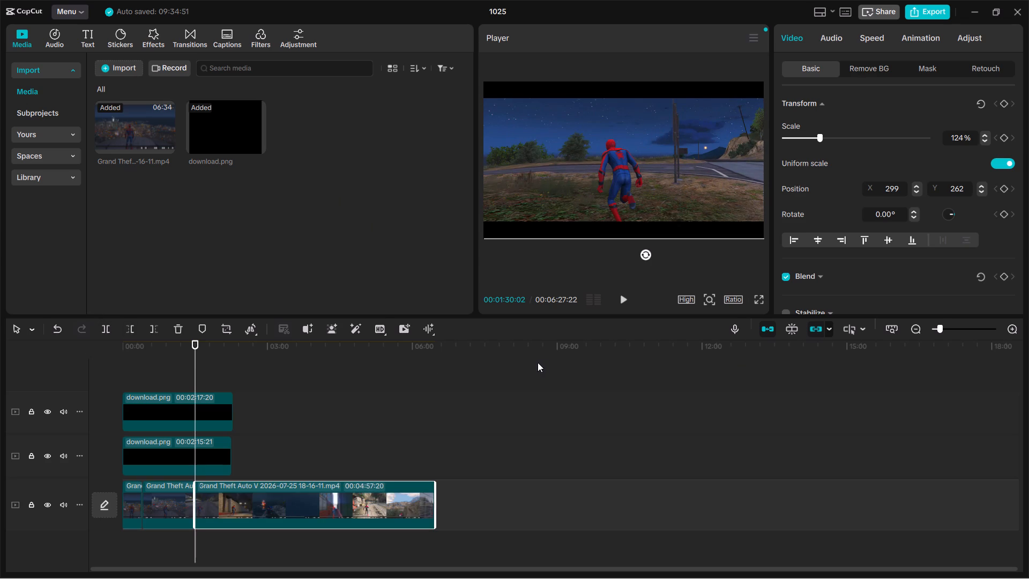
click(176, 491)
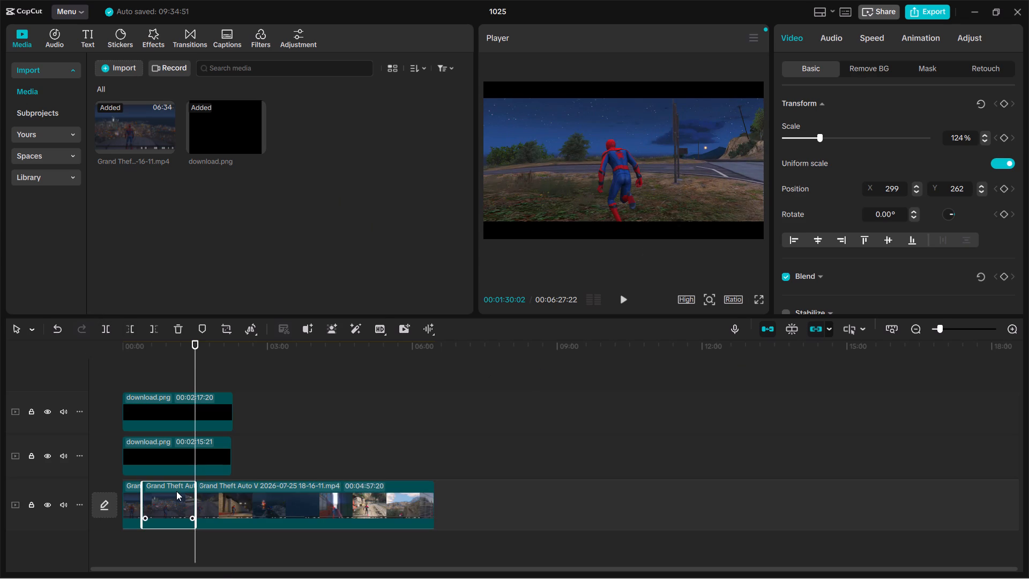
key(Delete)
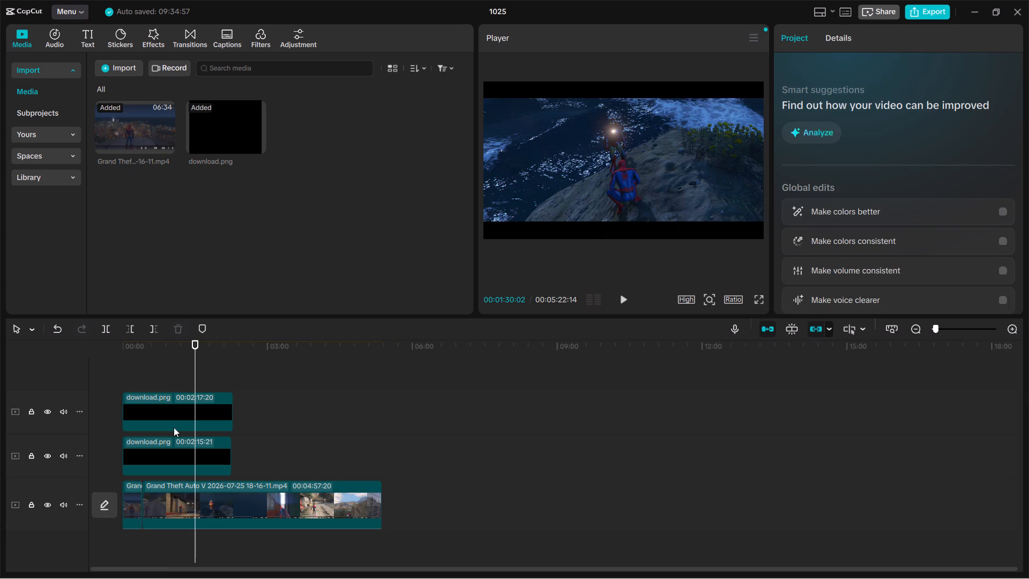
Review the shortened footage from the start and split the second gameplay clip at 00:00:59:25.
drag(197, 360, 129, 371)
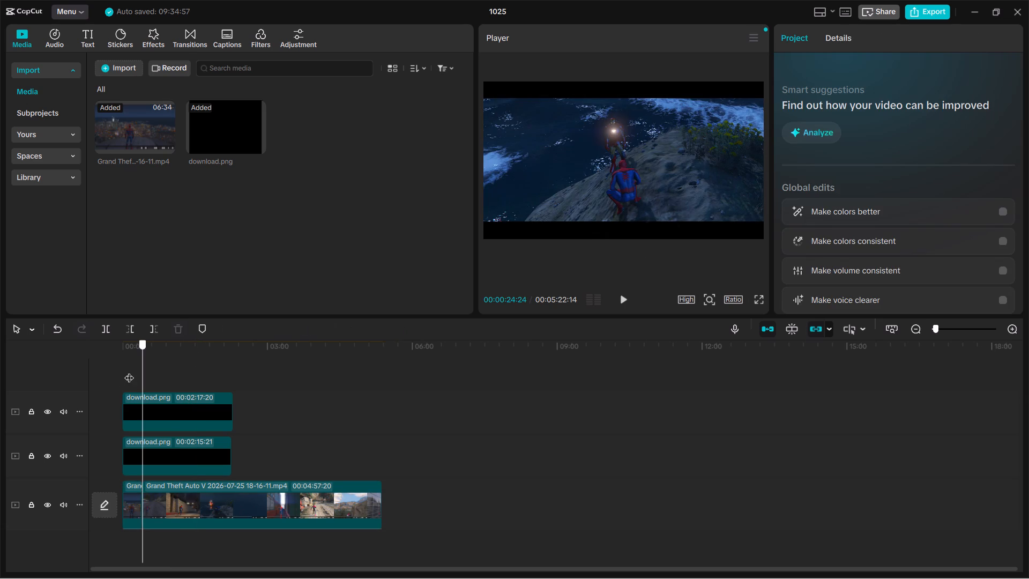
drag(129, 371, 122, 374)
click(621, 295)
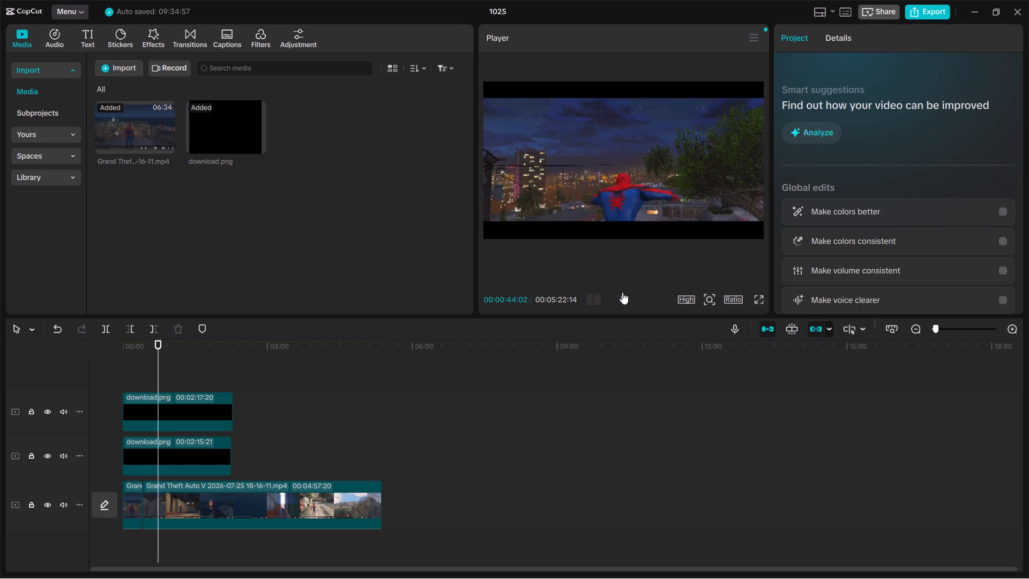
click(624, 303)
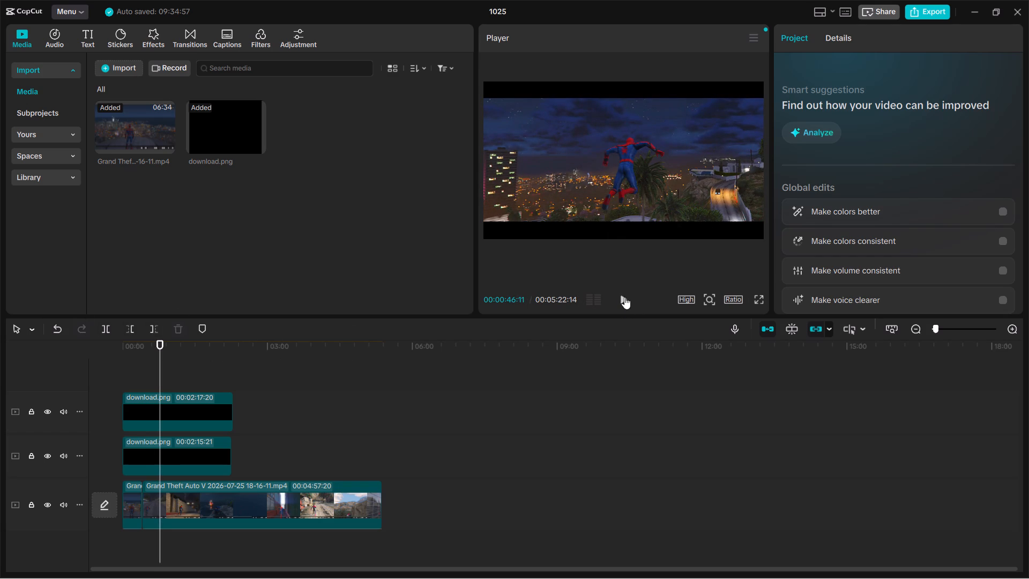
click(630, 297)
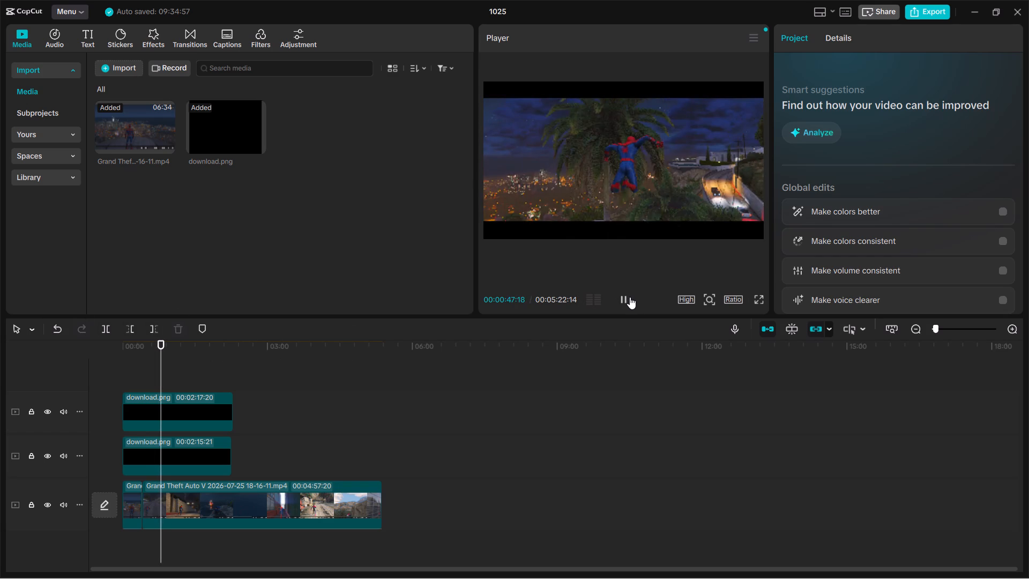
click(630, 297)
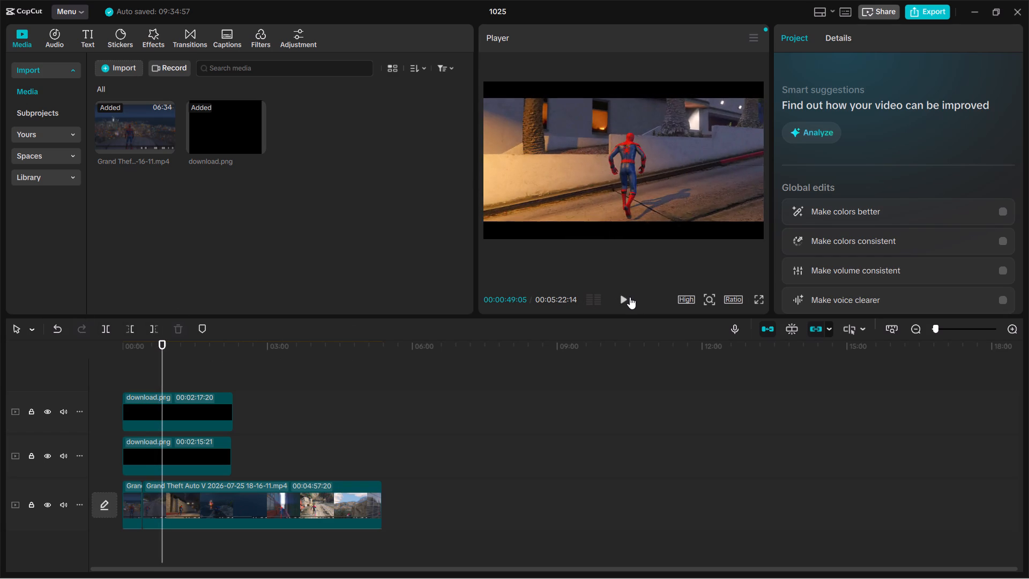
click(630, 297)
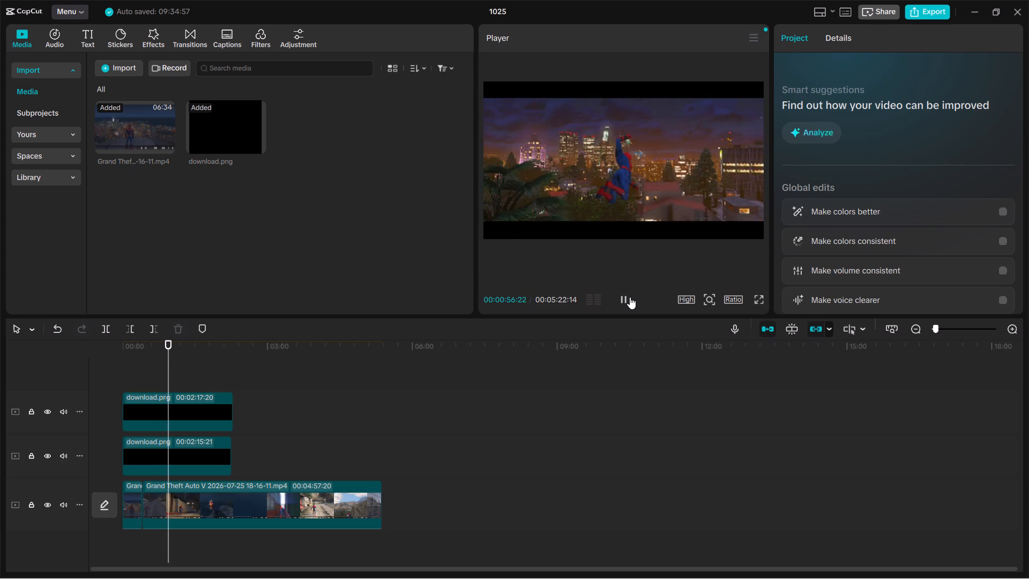
click(630, 297)
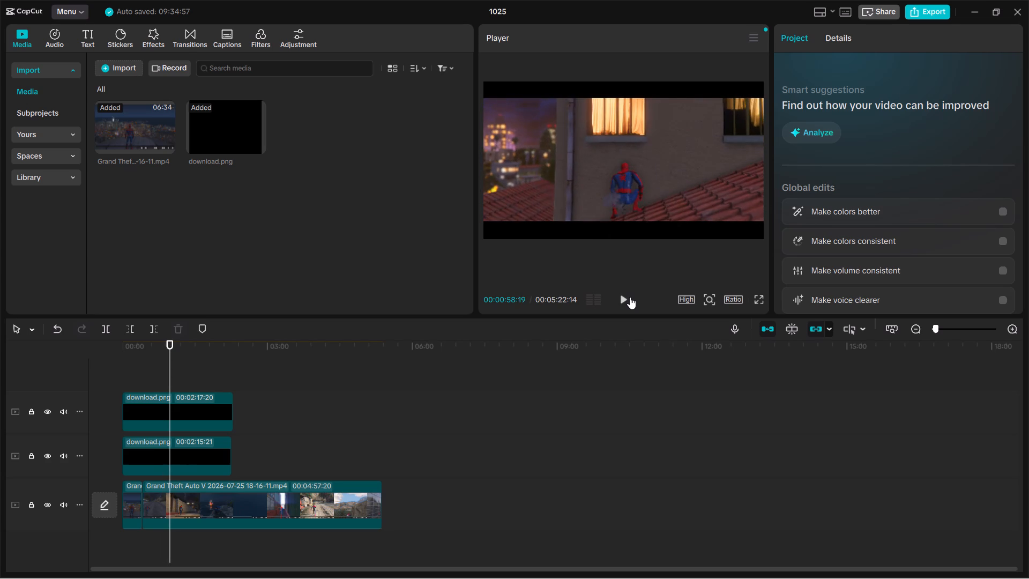
click(630, 297)
click(630, 297)
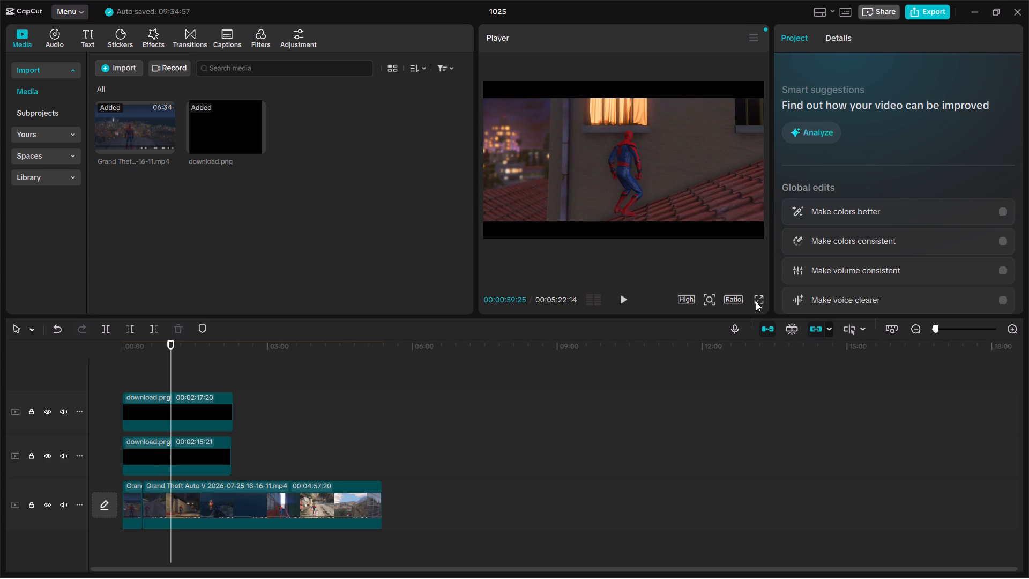
click(194, 505)
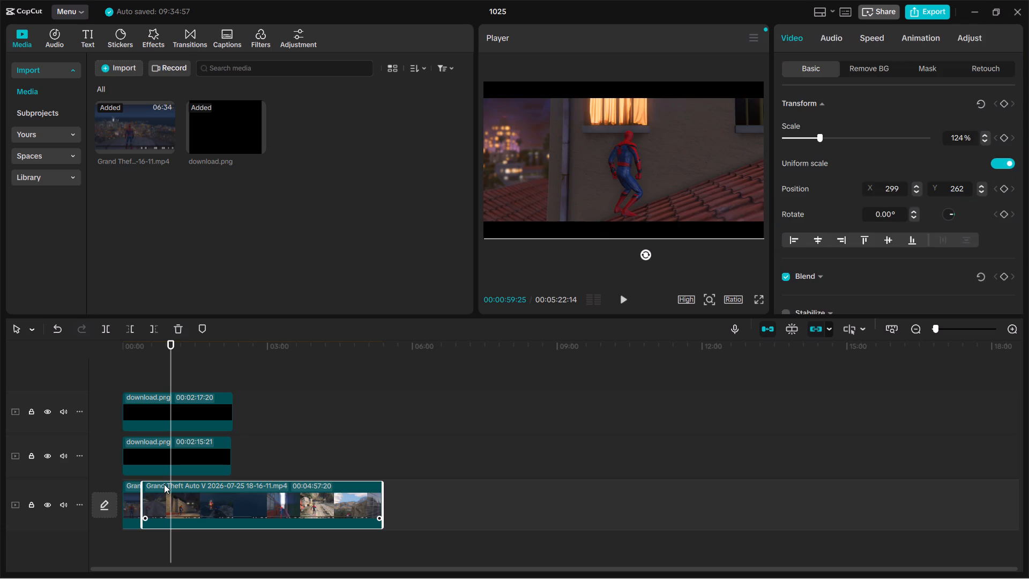
click(105, 331)
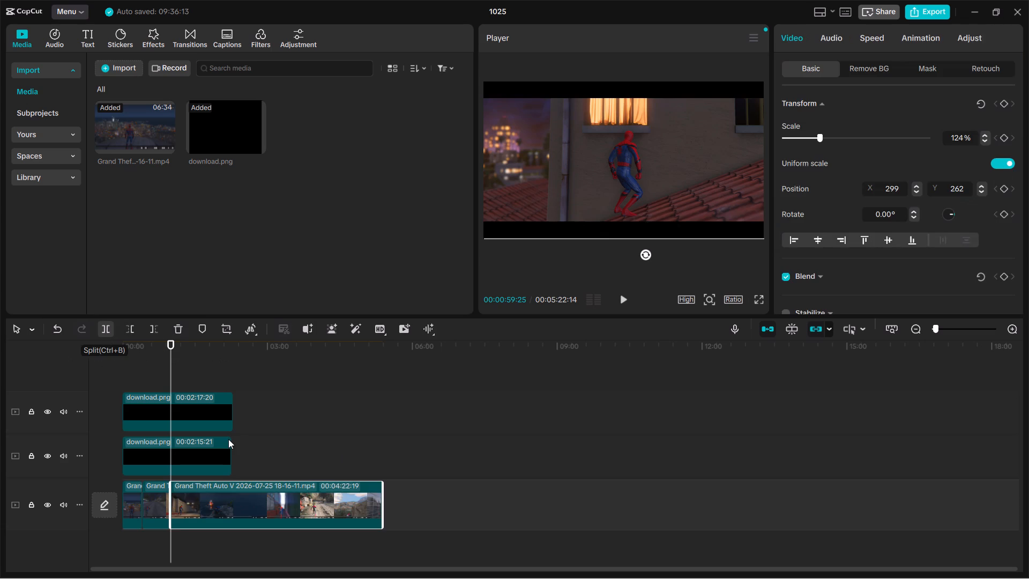
Split the last gameplay clip at 00:02:32:20, where the shipping-container daylight scene shows.
drag(170, 371, 265, 393)
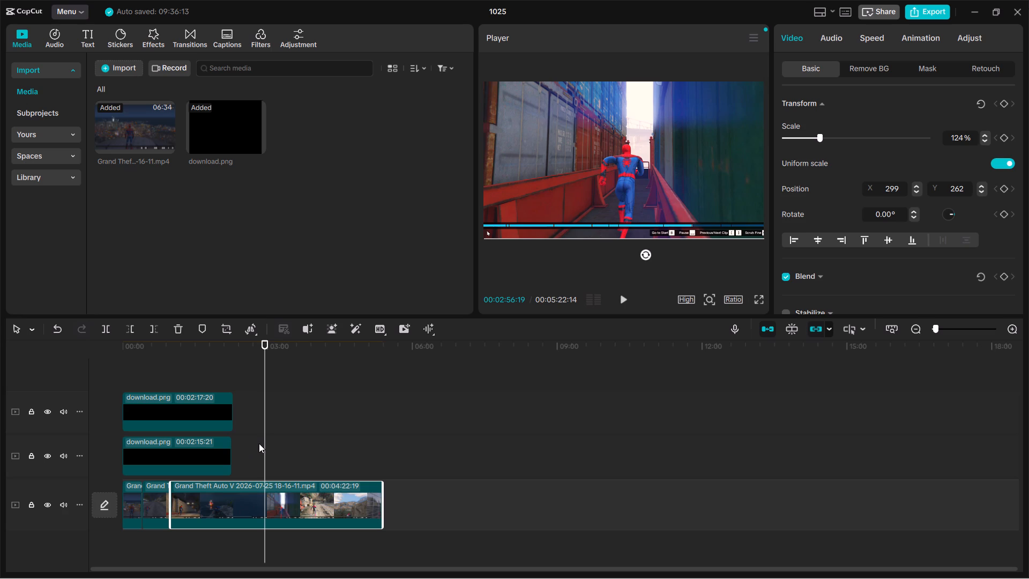
drag(259, 440, 253, 441)
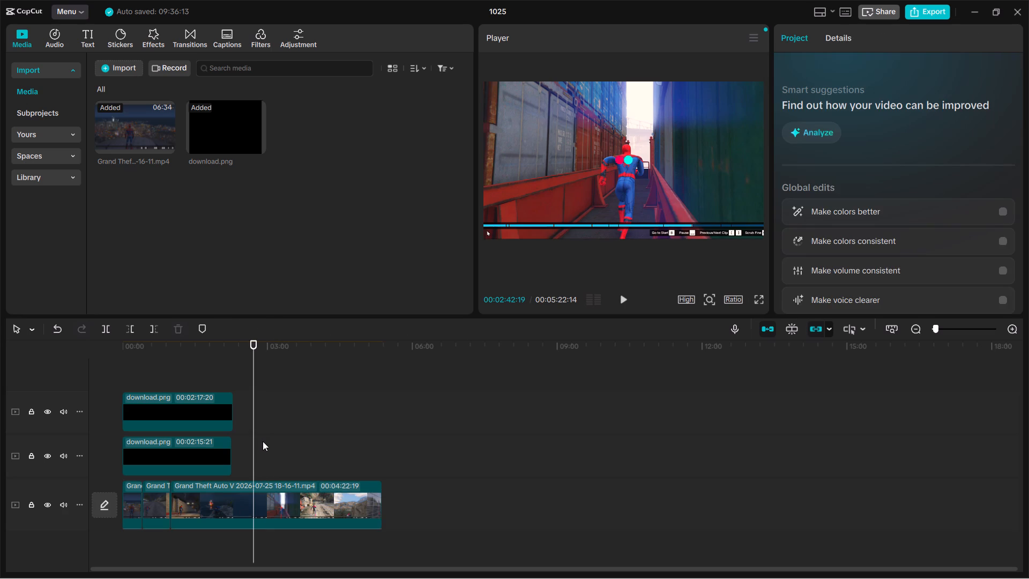
drag(250, 444, 245, 443)
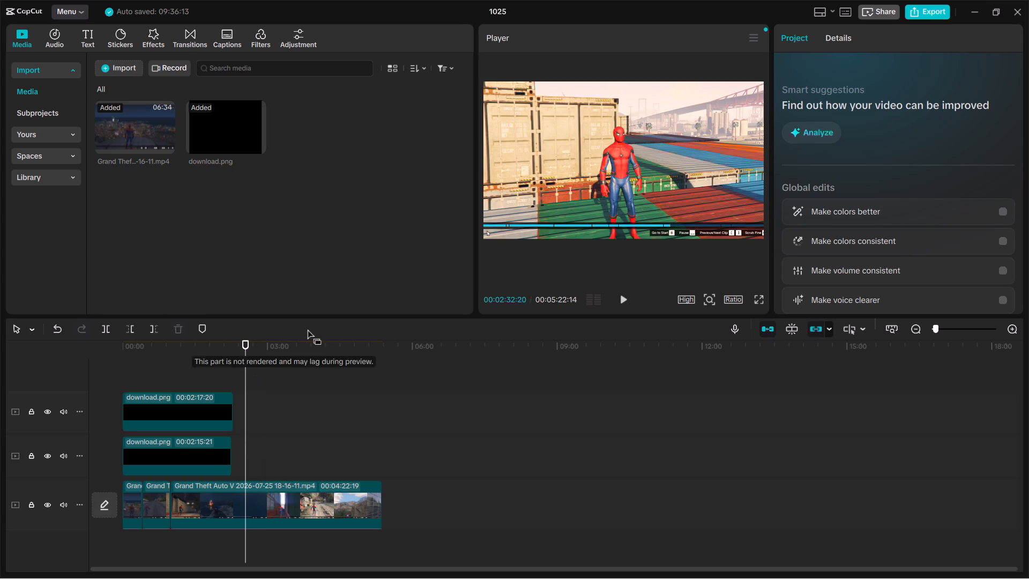
key(ctrl+b)
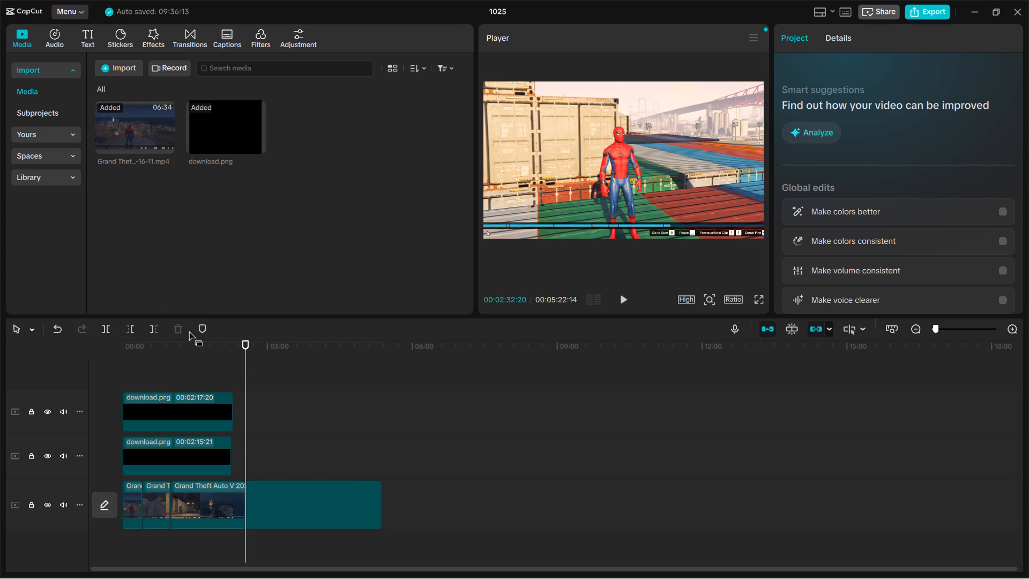
Scrub back through the underwater scene of the third gameplay clip and split it at 00:01:02:23.
click(216, 501)
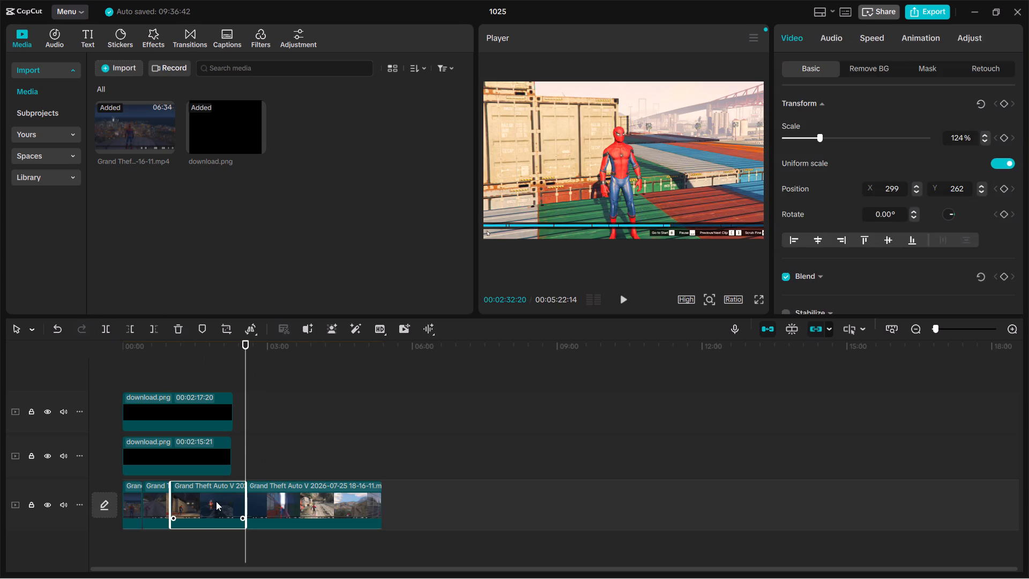
drag(247, 432, 235, 433)
drag(235, 433, 207, 433)
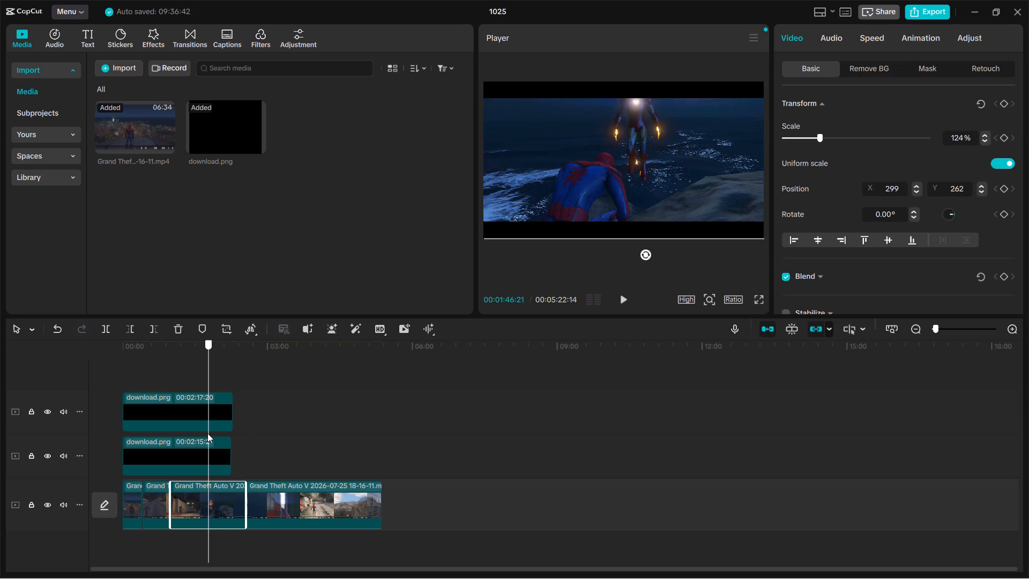
drag(207, 433, 189, 436)
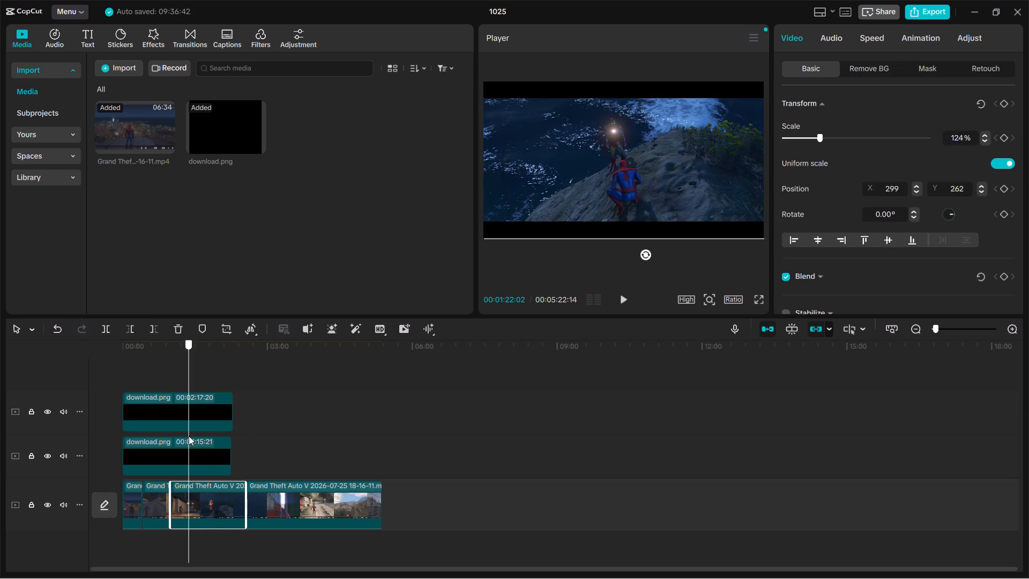
drag(189, 436, 181, 435)
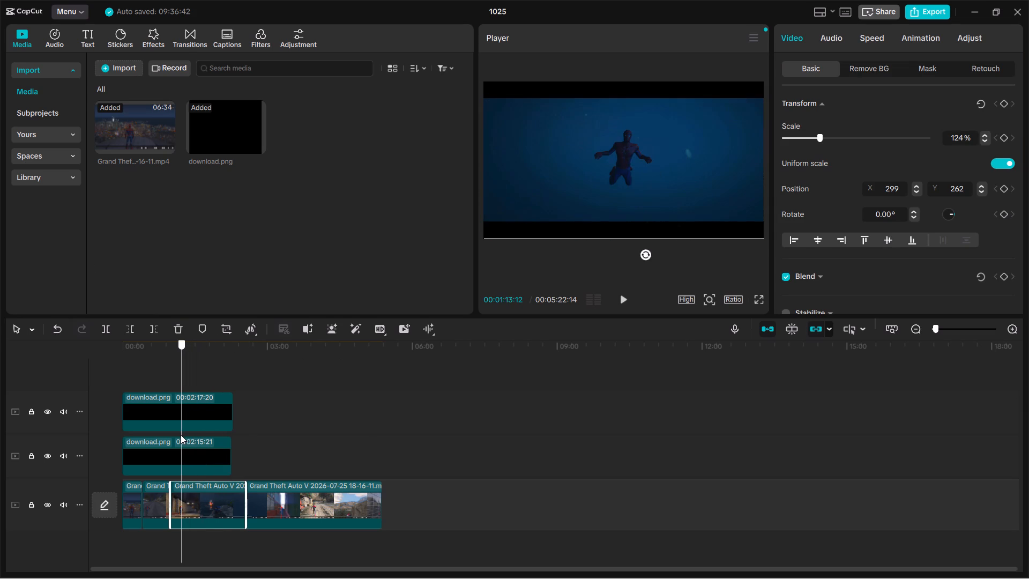
drag(181, 435, 177, 439)
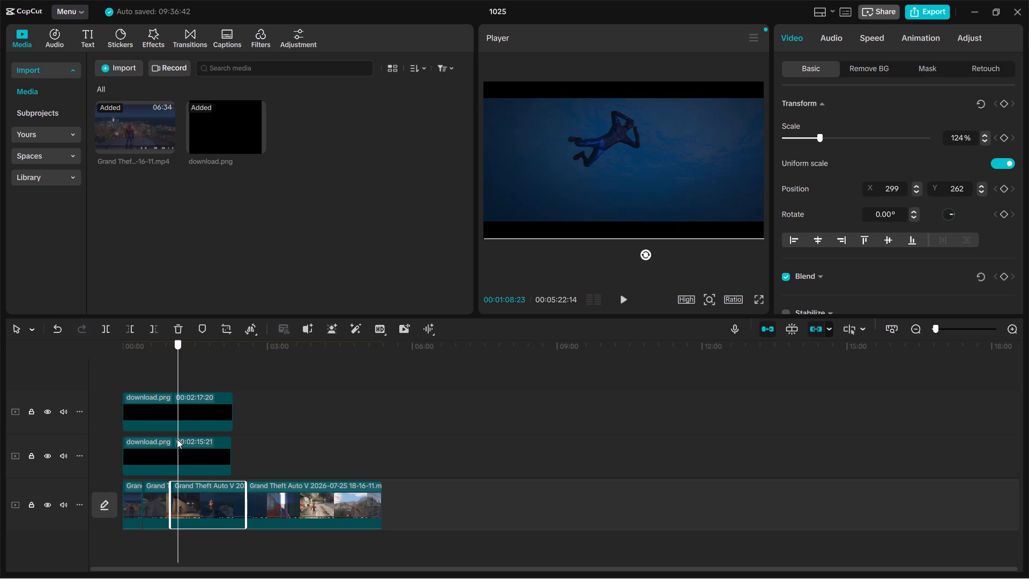
drag(177, 439, 174, 442)
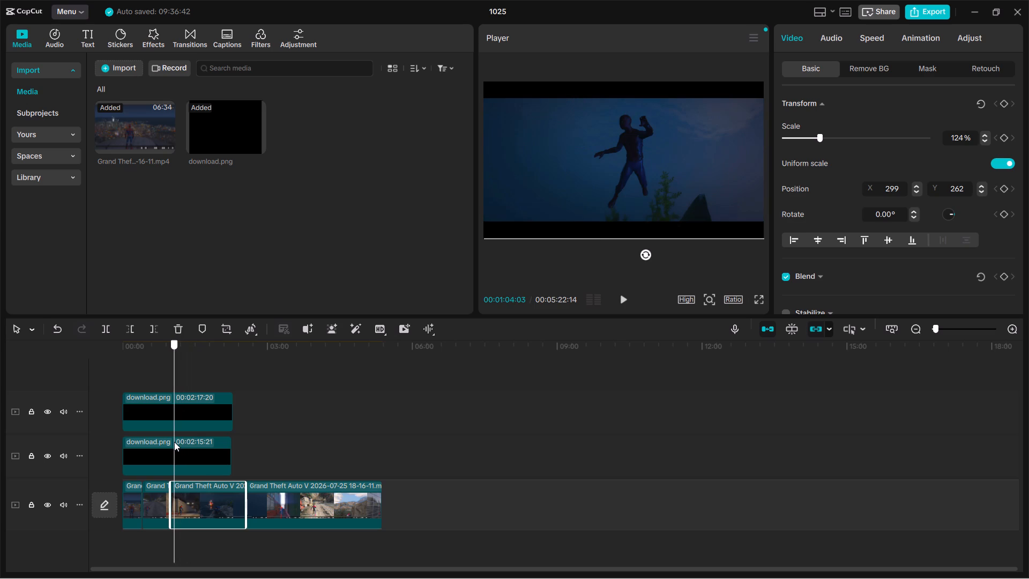
drag(174, 442, 171, 439)
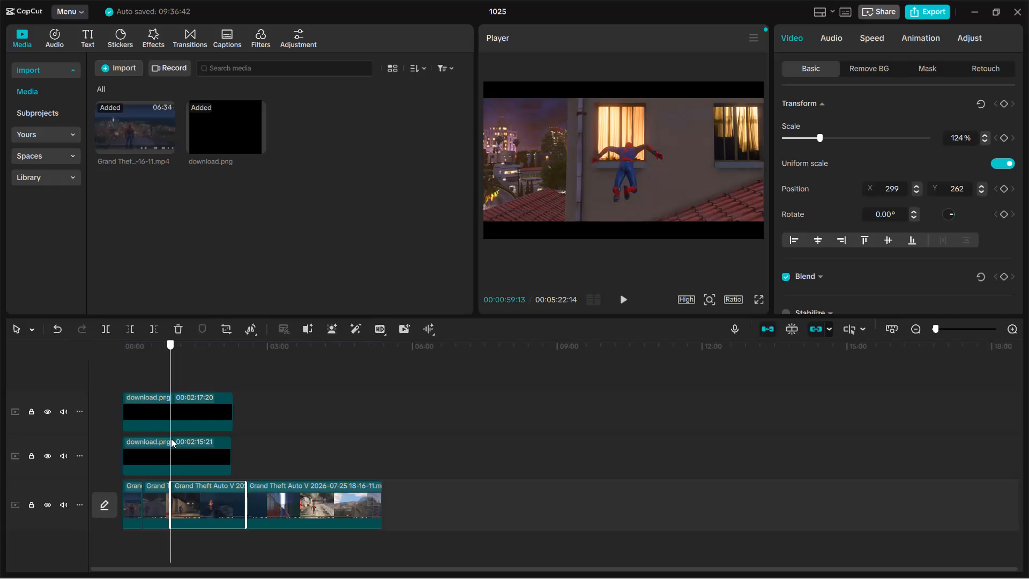
drag(171, 439, 173, 437)
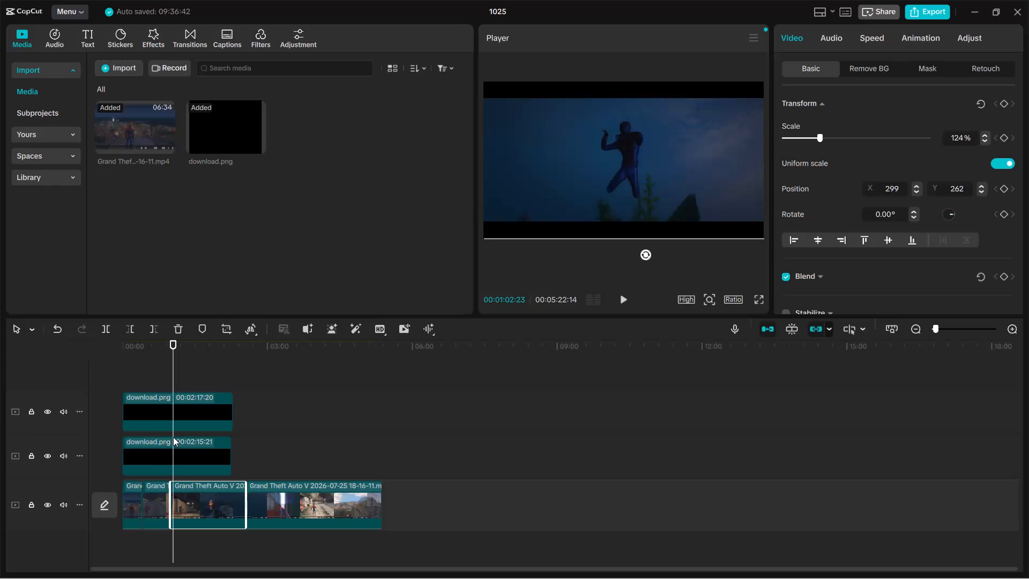
key(ctrl+b)
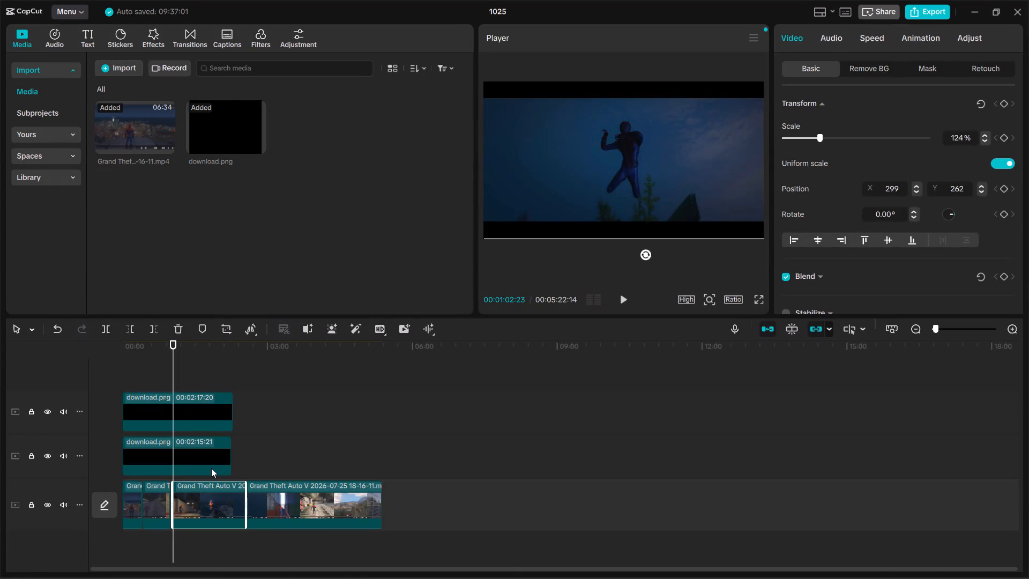
Delete the short gameplay section between the cuts at 00:00:59:25 and 00:01:02:23.
ctrl+scroll(203, 494, up, 8)
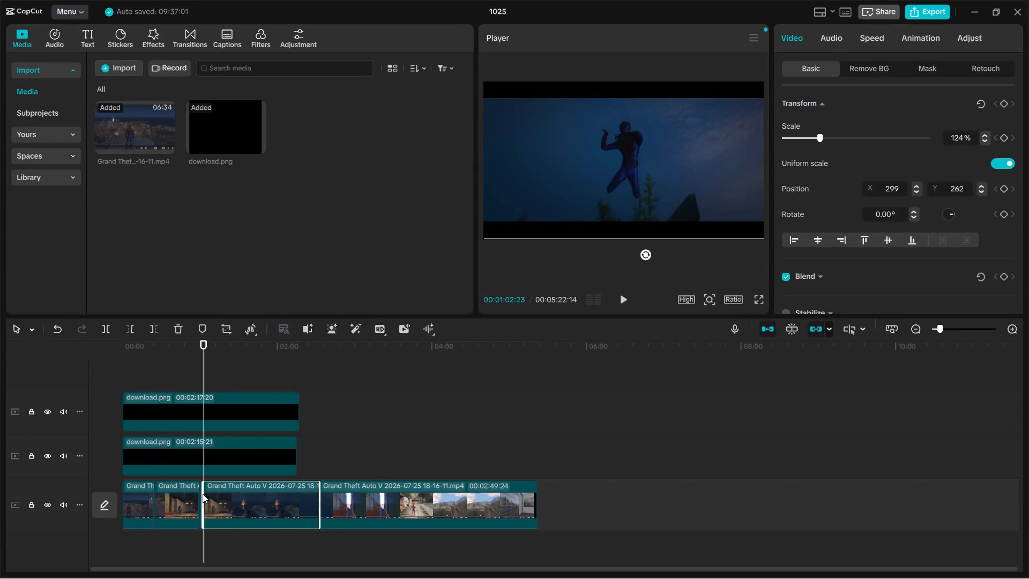
click(200, 494)
ctrl+scroll(200, 494, up, 2)
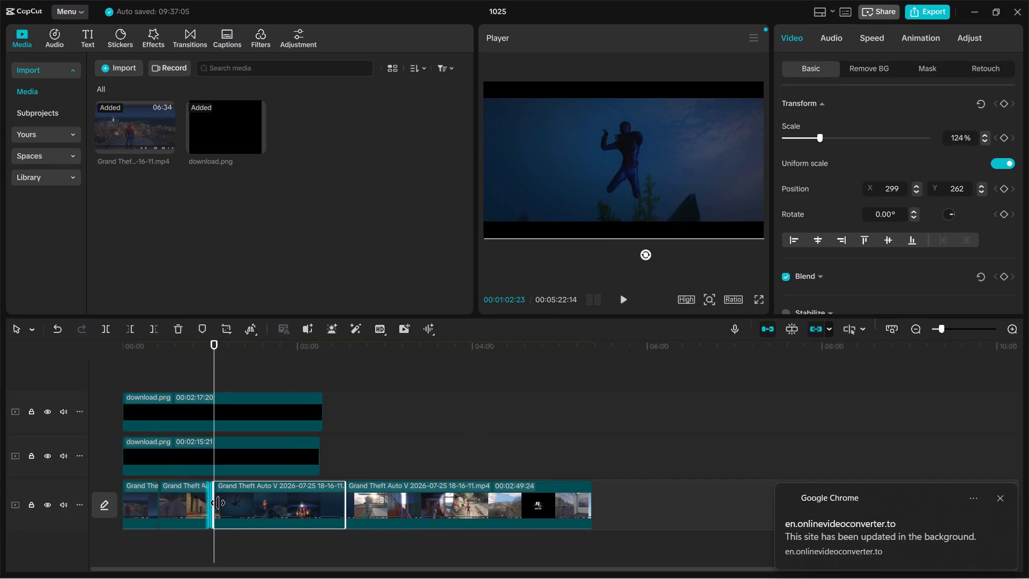
click(211, 503)
click(209, 503)
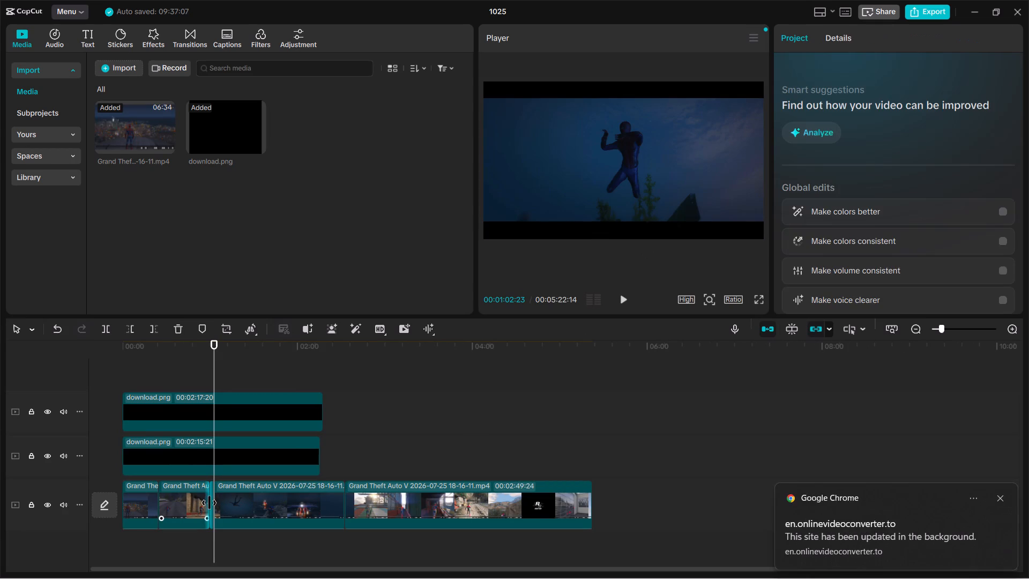
click(212, 504)
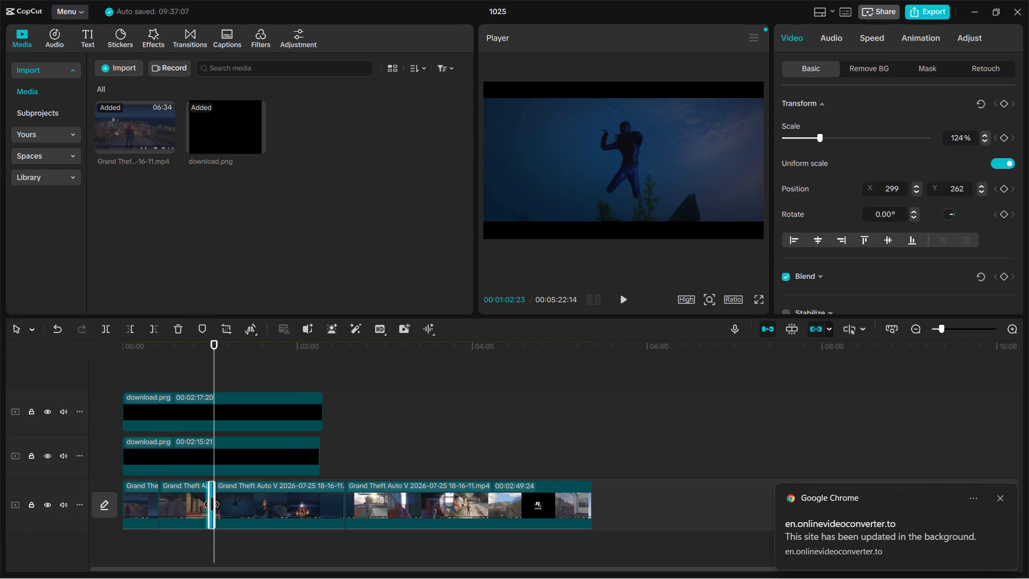
key(Delete)
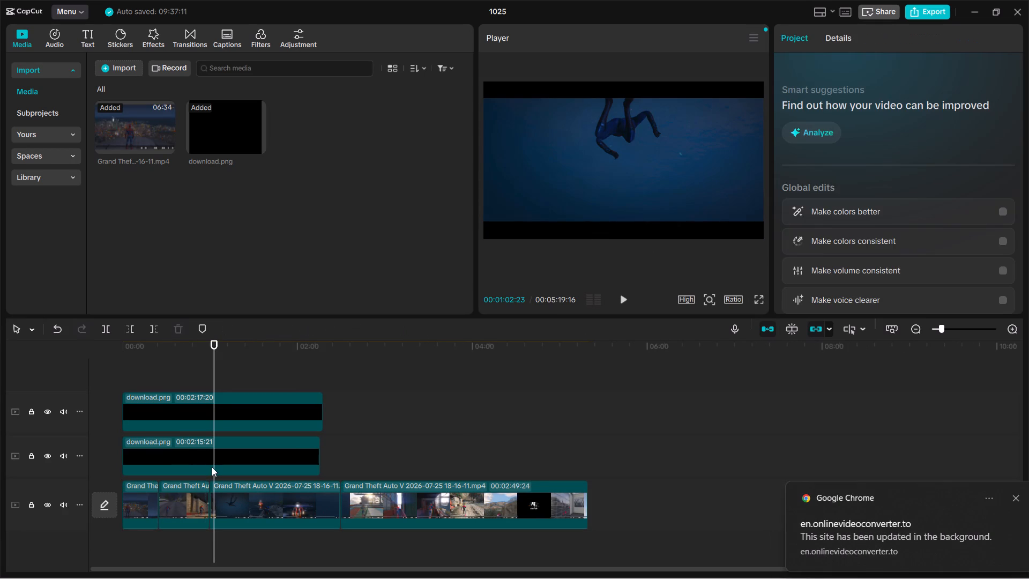
Play the footage from the timeline's start and skim forward to the join at about one minute.
drag(213, 381, 214, 381)
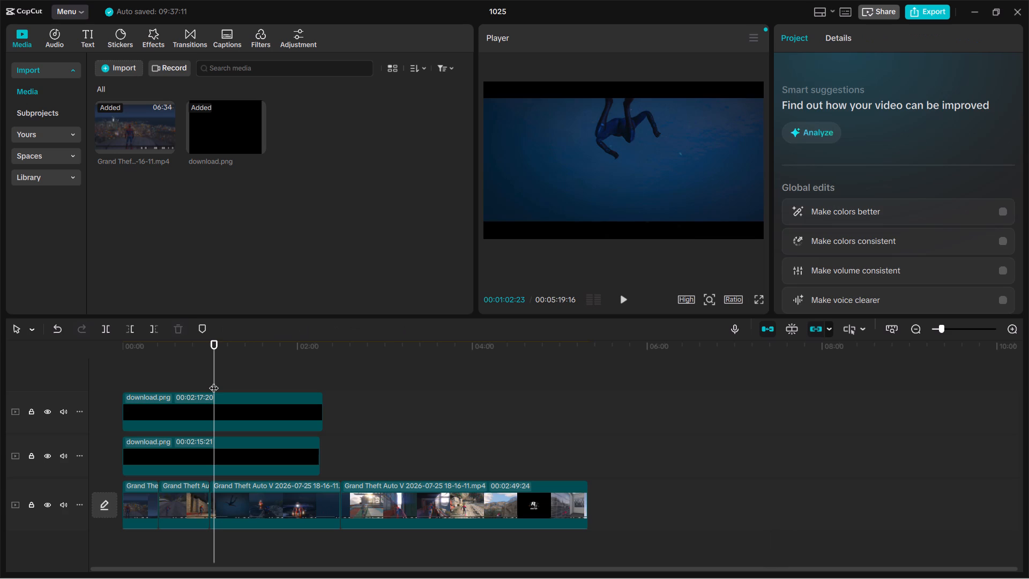
drag(214, 381, 86, 400)
key(space)
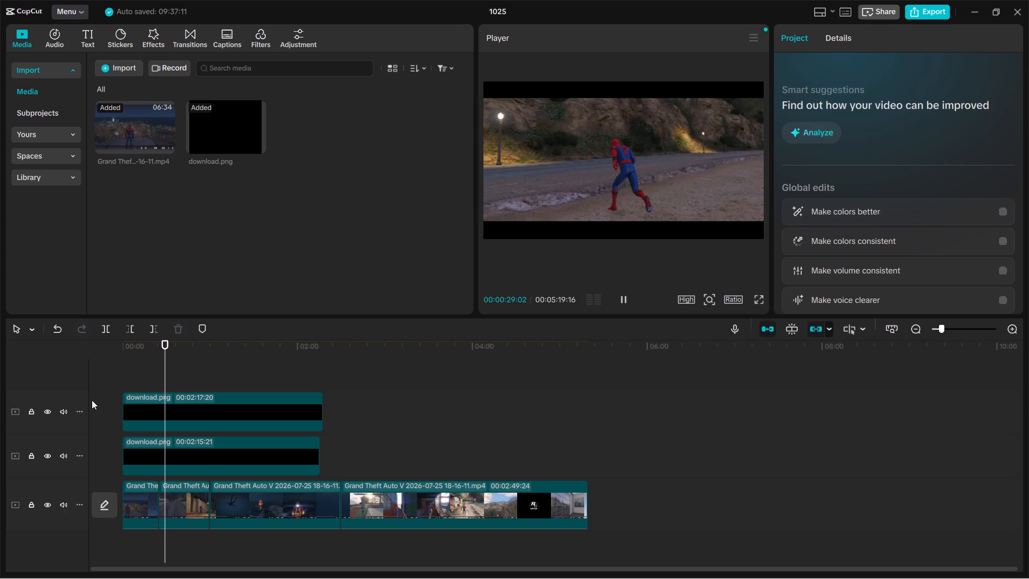
drag(169, 360, 173, 360)
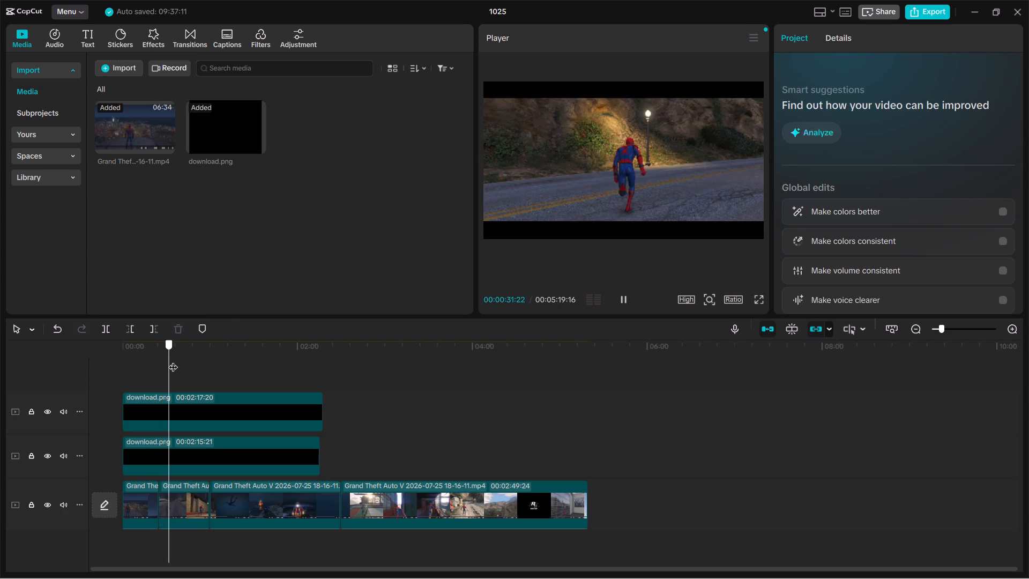
drag(173, 360, 191, 365)
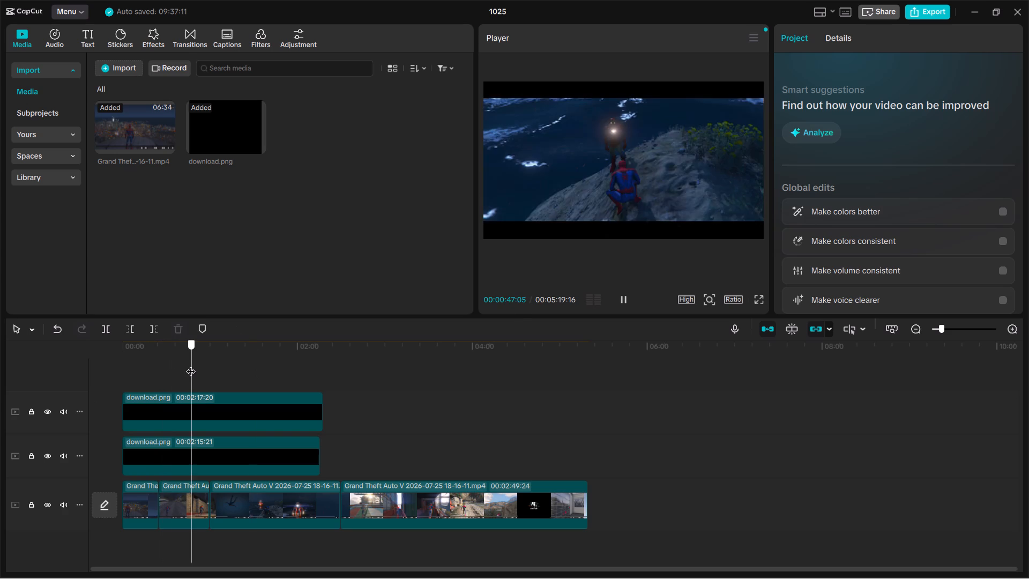
drag(191, 365, 210, 368)
key(space)
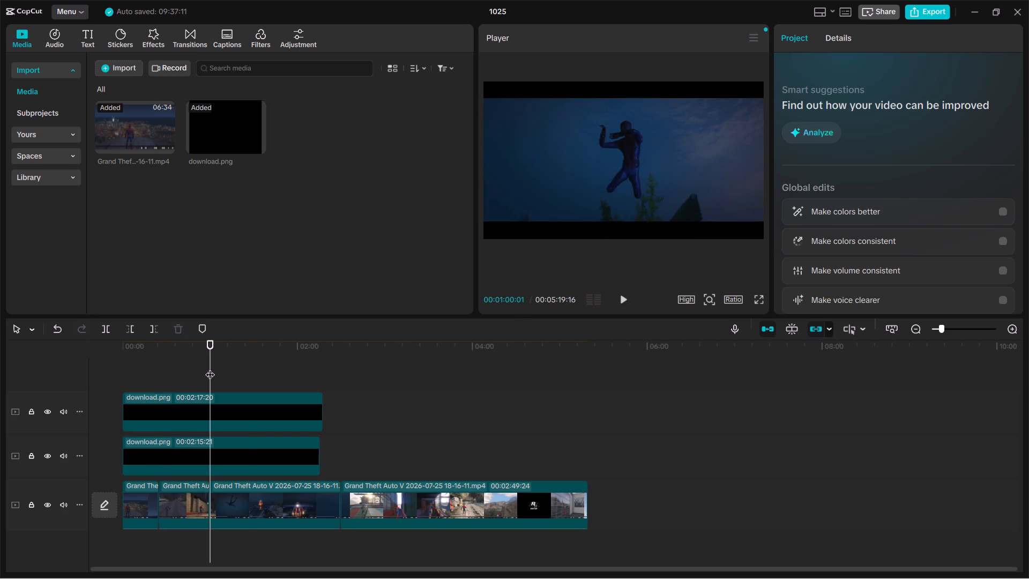
Play on from the one-minute join and split the underwater gameplay clip at 00:01:16:07, just before the Rockstar Editor logo.
key(space)
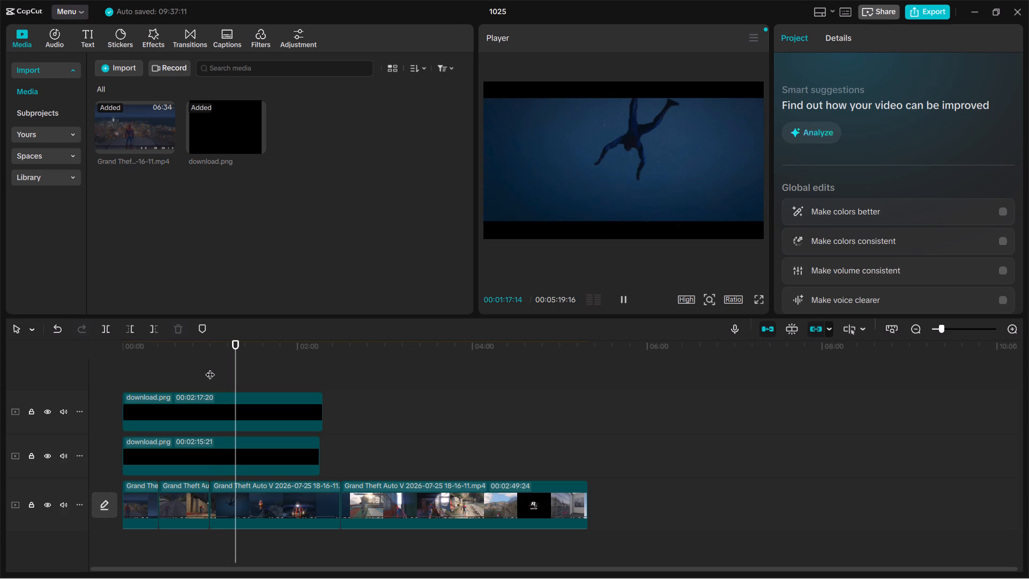
key(space)
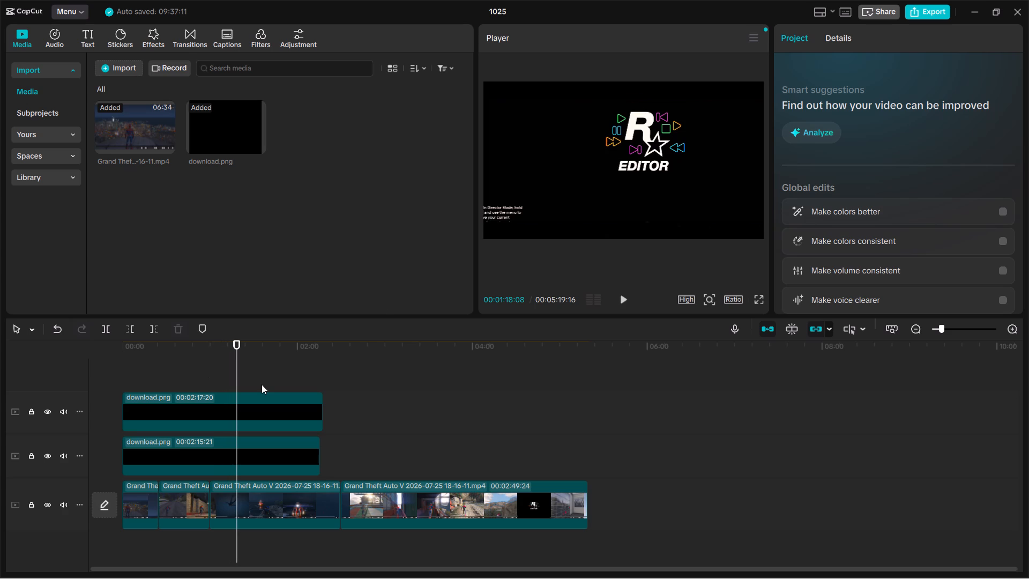
key(Left)
key(Left)
key(Left)
key(Left)
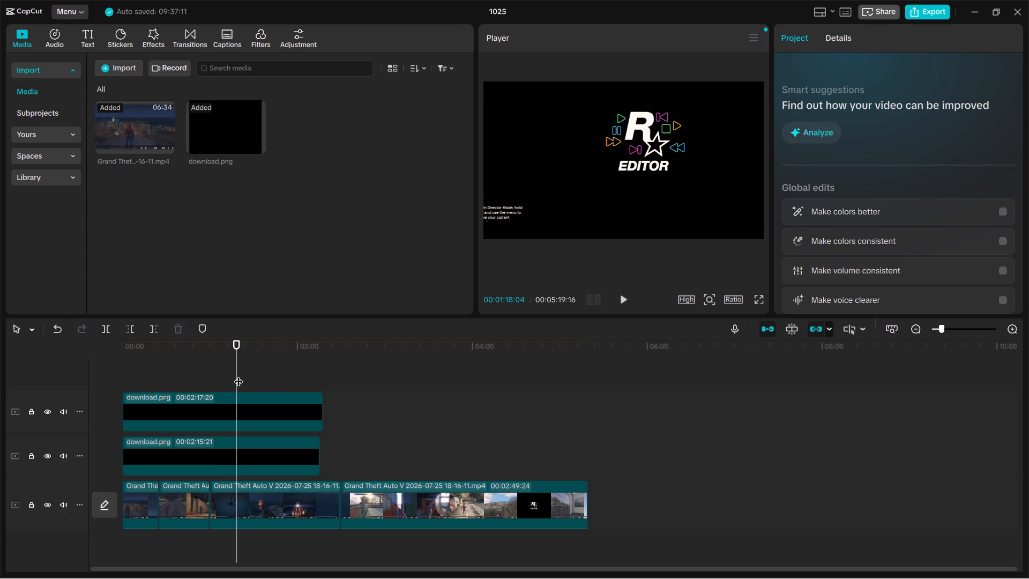
click(237, 374)
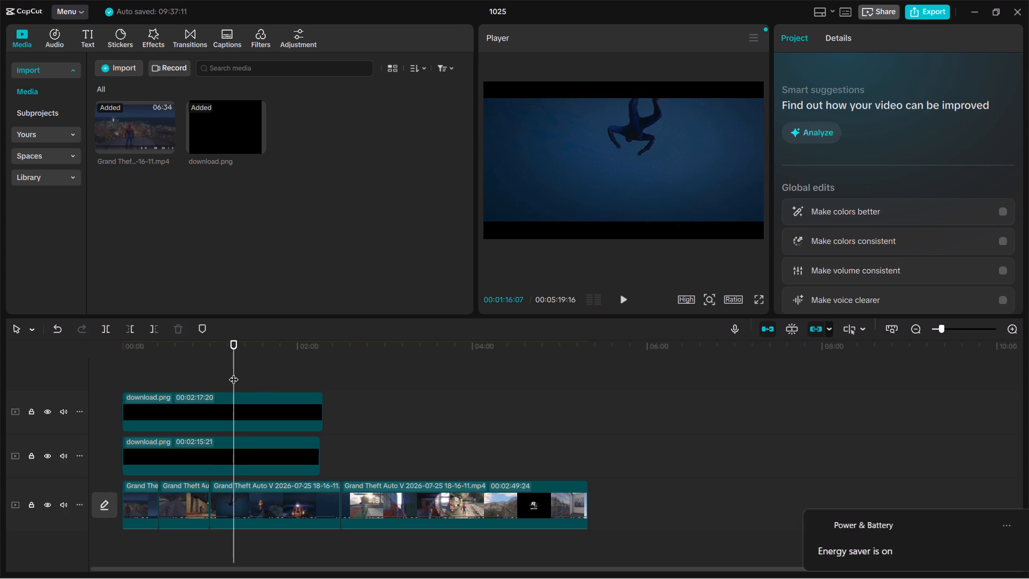
key(ctrl+b)
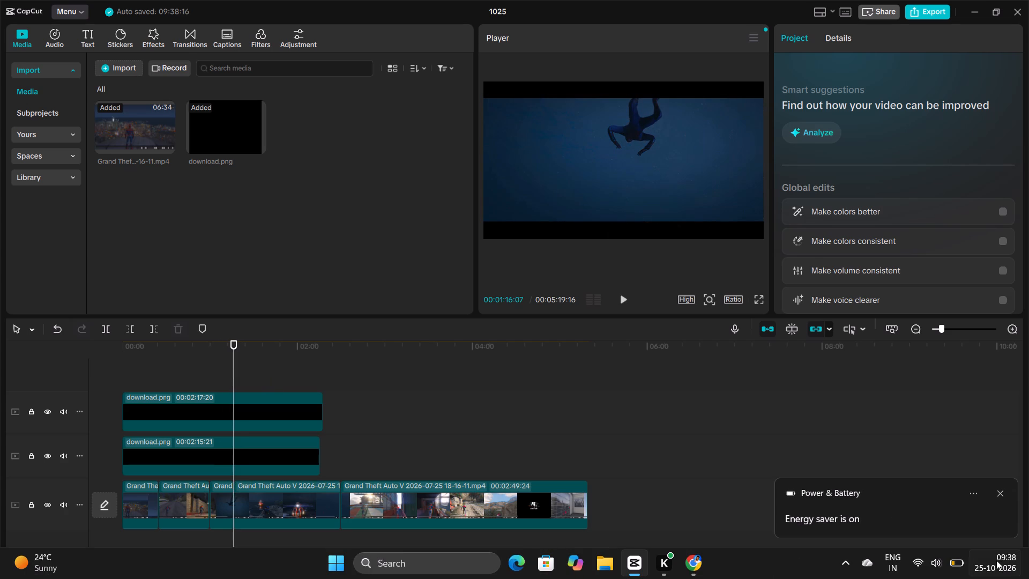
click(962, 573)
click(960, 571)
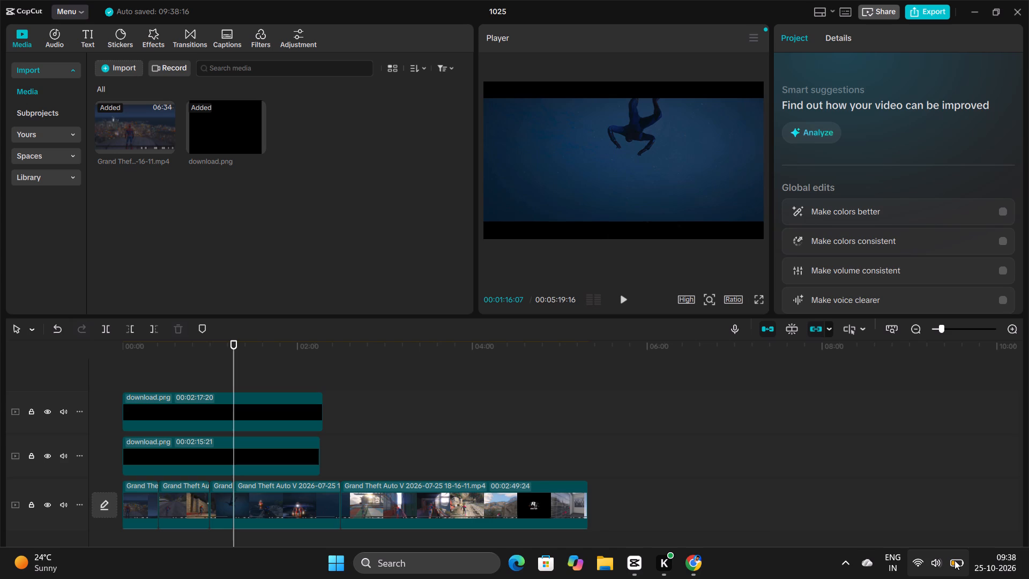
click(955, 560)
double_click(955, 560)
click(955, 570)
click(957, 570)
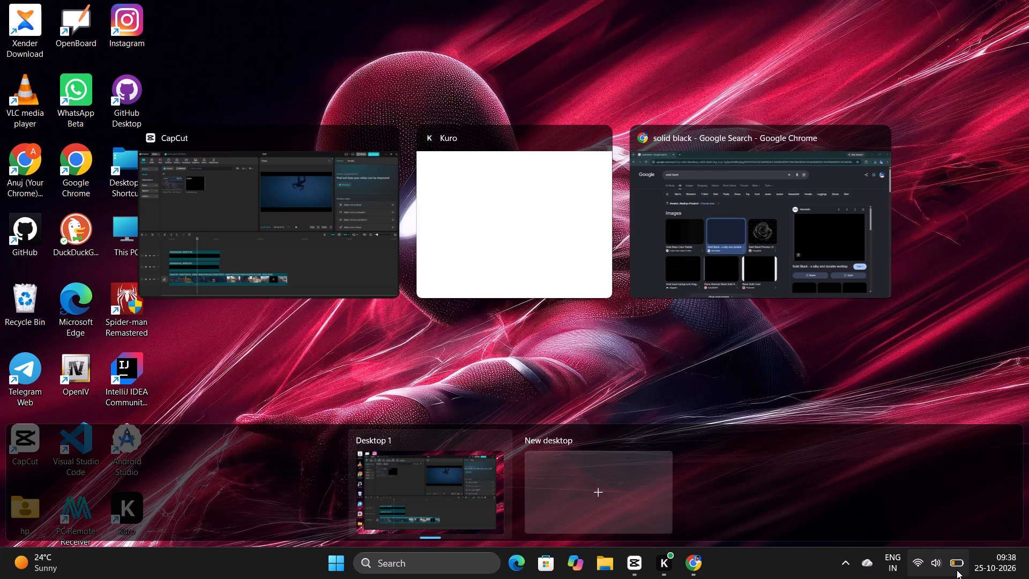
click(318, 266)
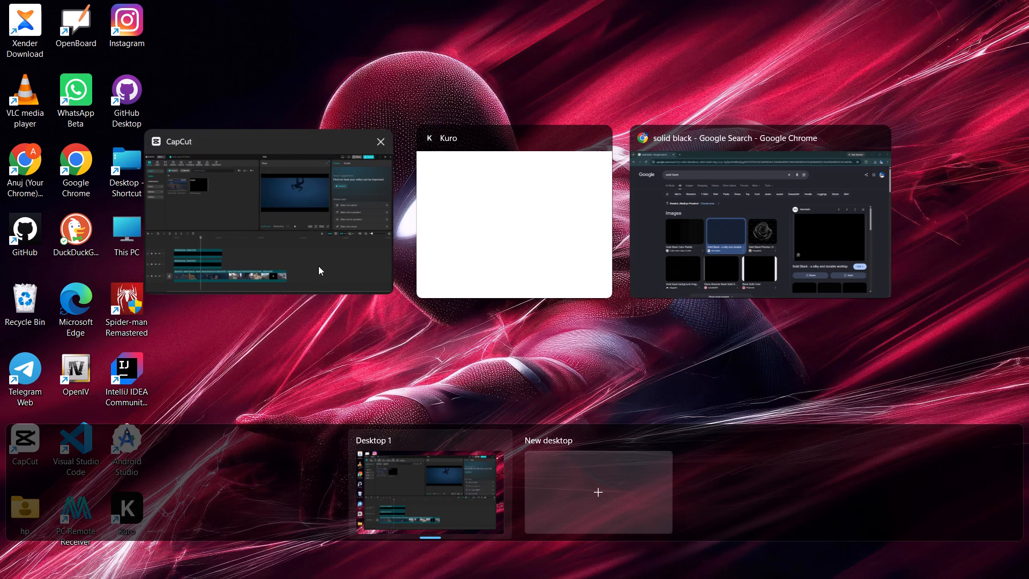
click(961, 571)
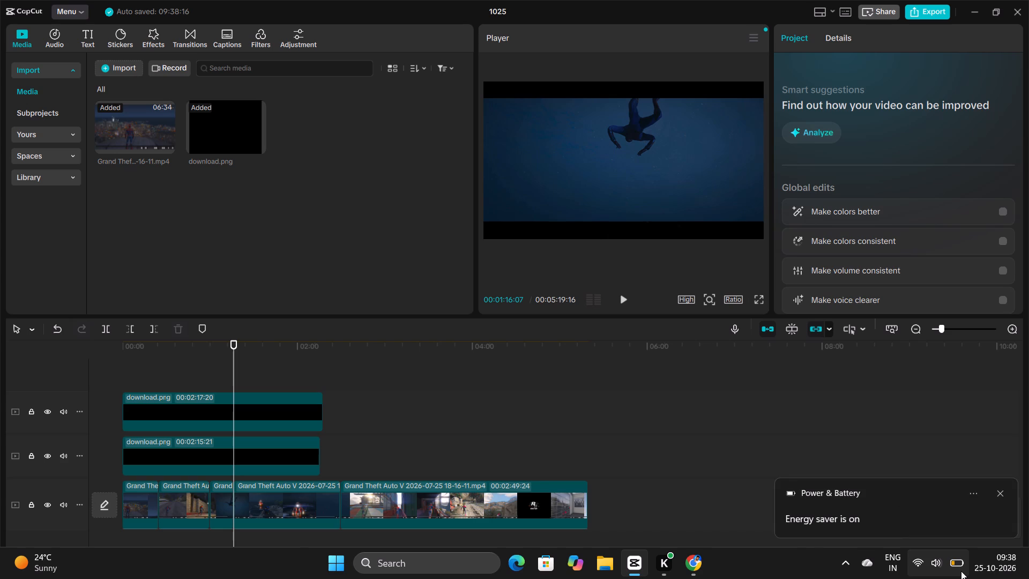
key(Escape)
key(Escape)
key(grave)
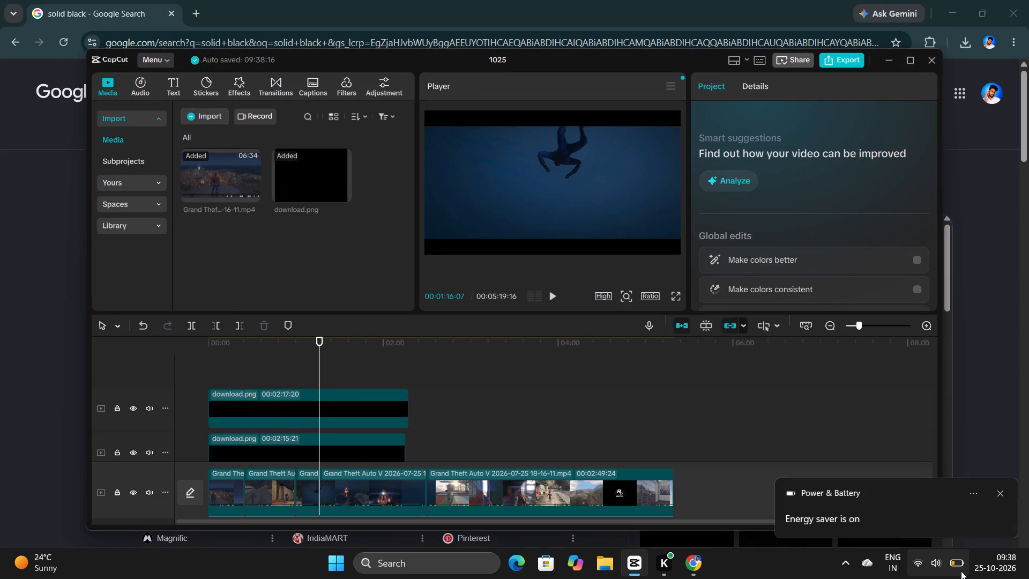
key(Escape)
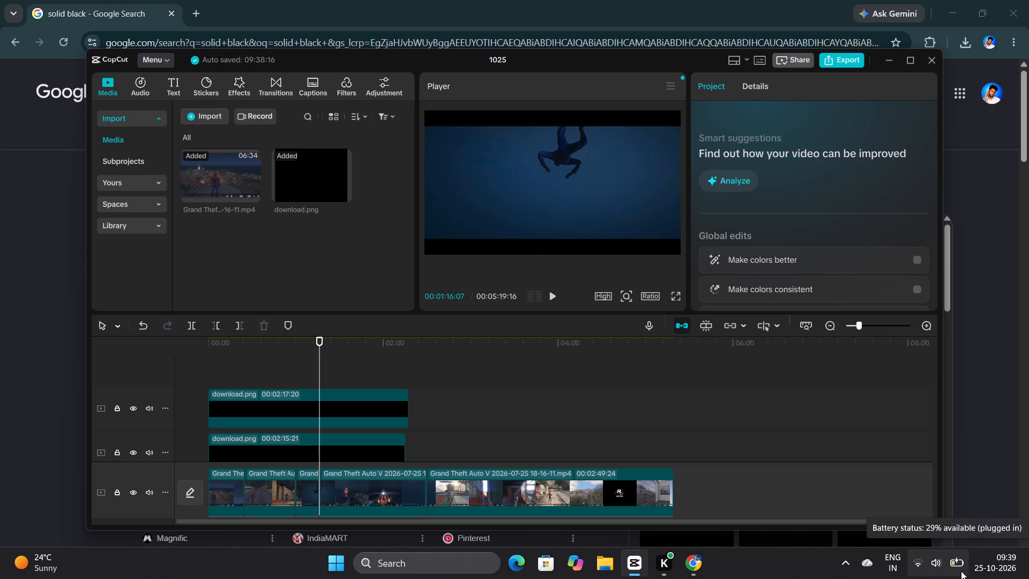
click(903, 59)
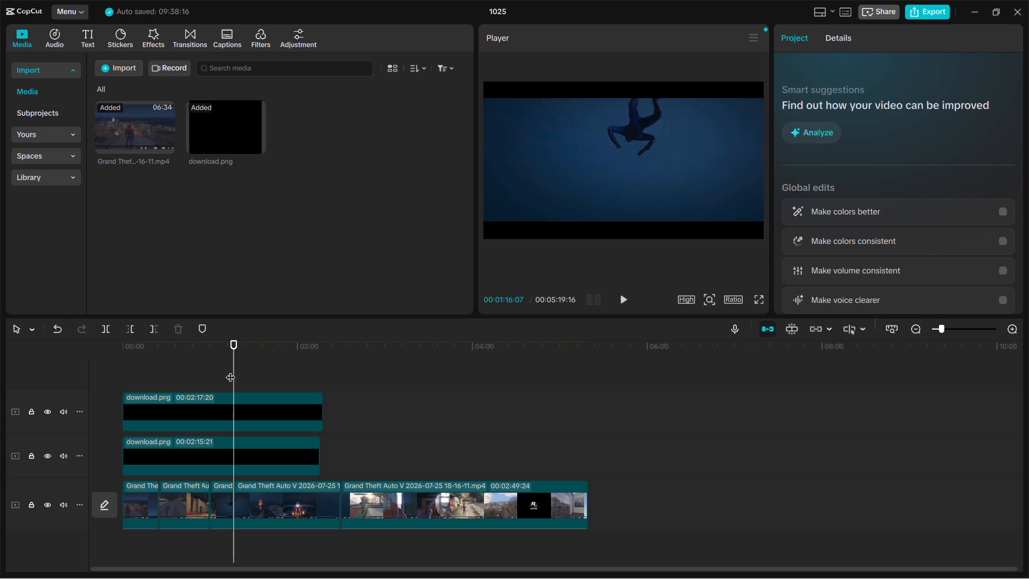
Review the footage from the start, split the gameplay clip at 00:01:20:12 and delete the section between 00:01:16:07 and that cut.
drag(234, 370, 116, 375)
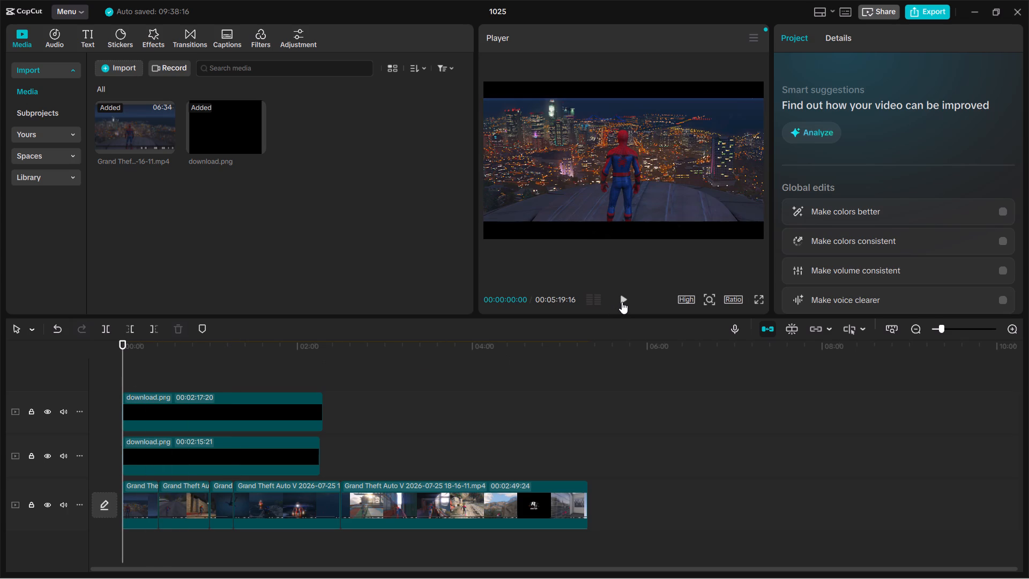
click(622, 302)
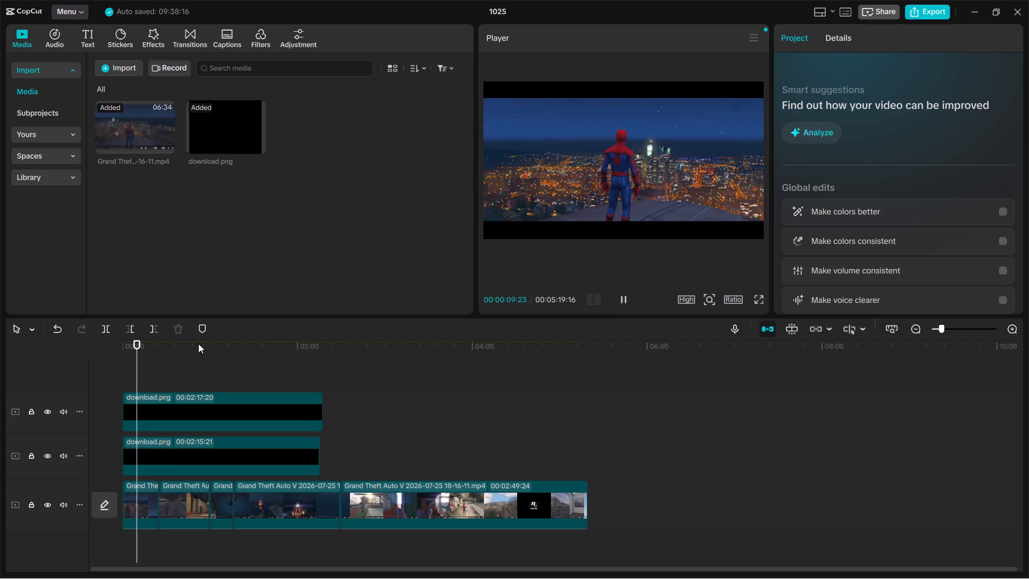
drag(139, 362, 233, 362)
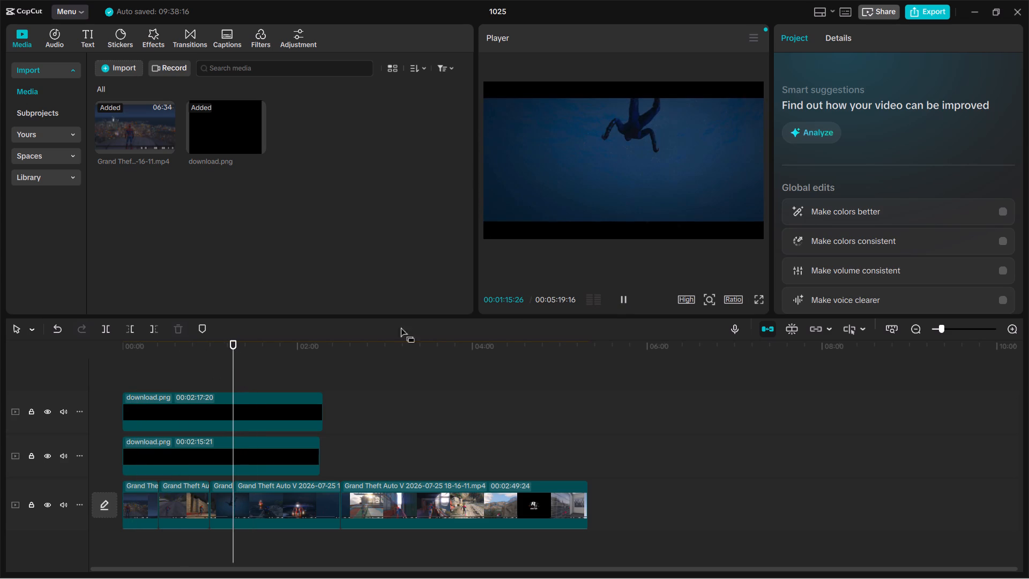
click(620, 303)
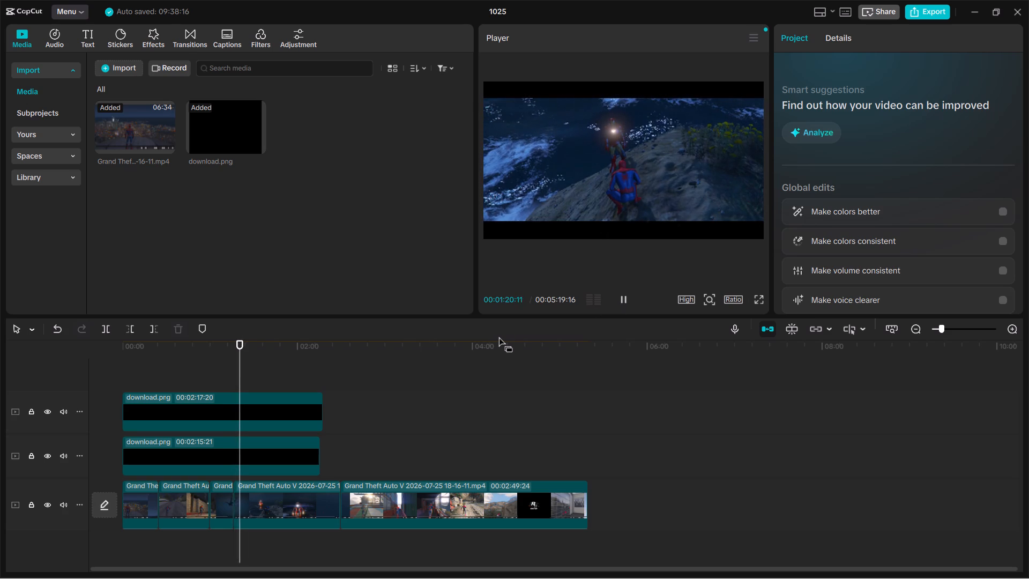
key(ctrl+b)
click(237, 498)
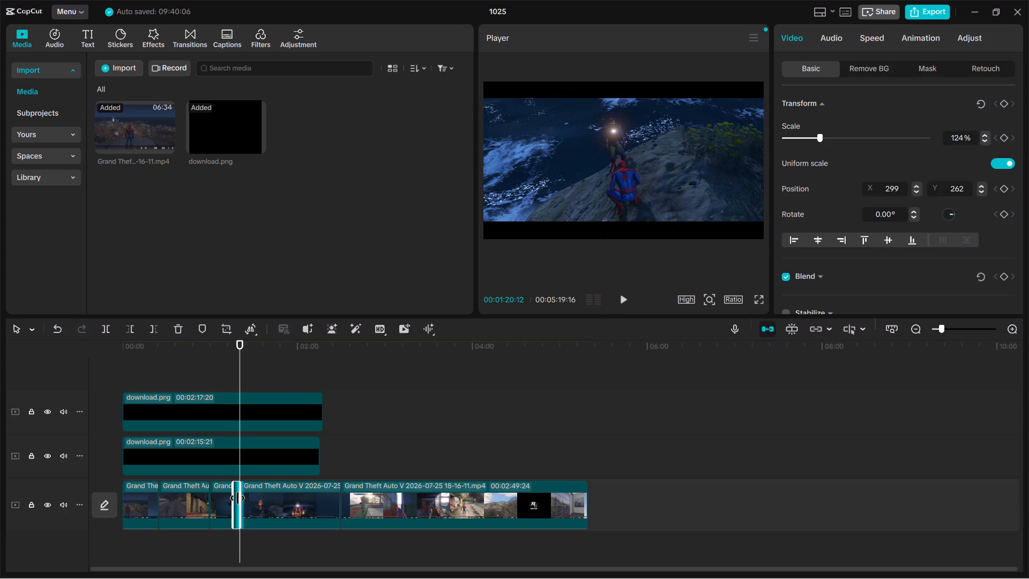
key(BackSpace)
key(Delete)
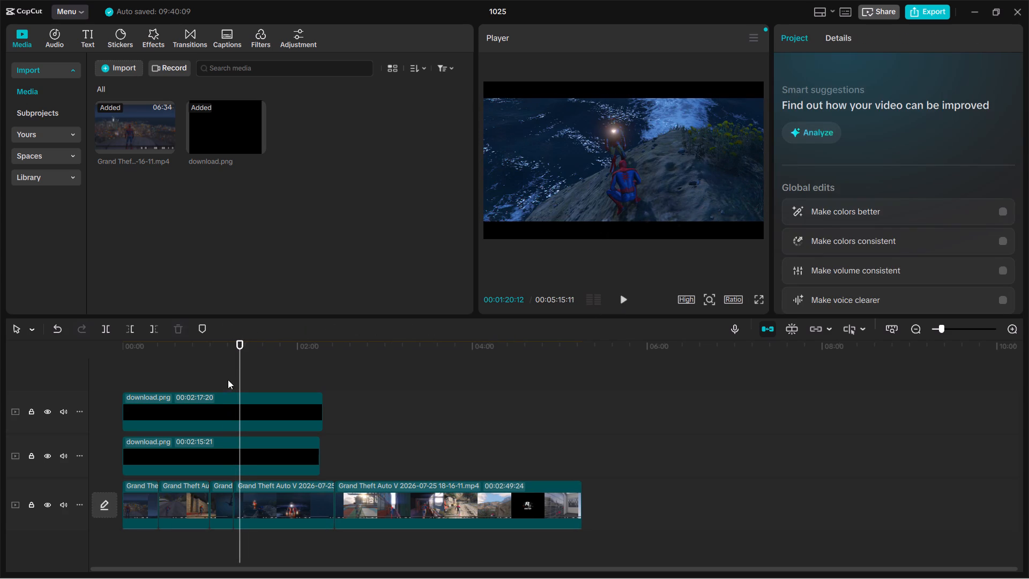
Play across the join at 00:01:16:07 and split the rocky shore gameplay clip at 00:01:23:06.
drag(240, 366, 227, 367)
key(space)
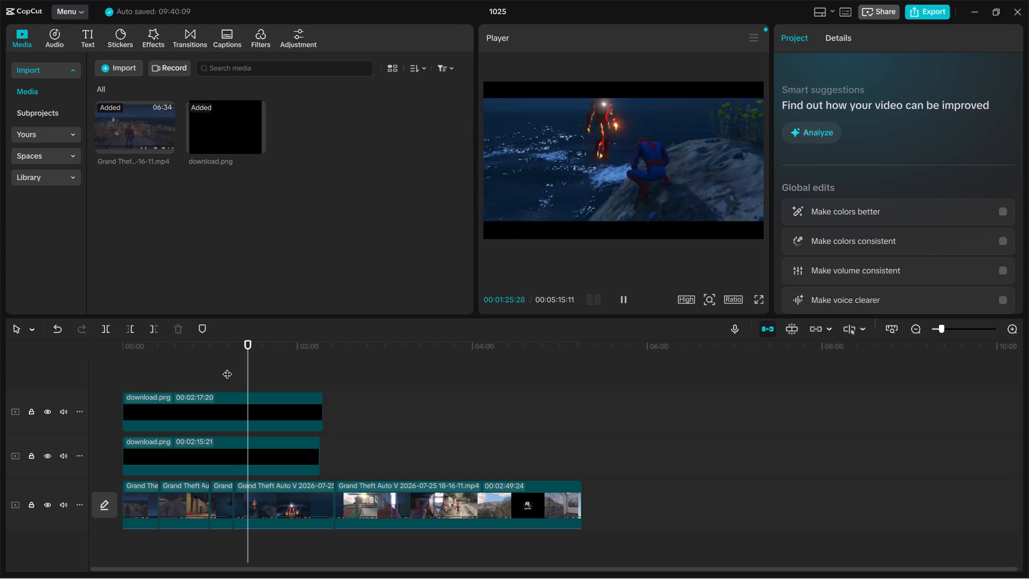
drag(250, 381, 246, 381)
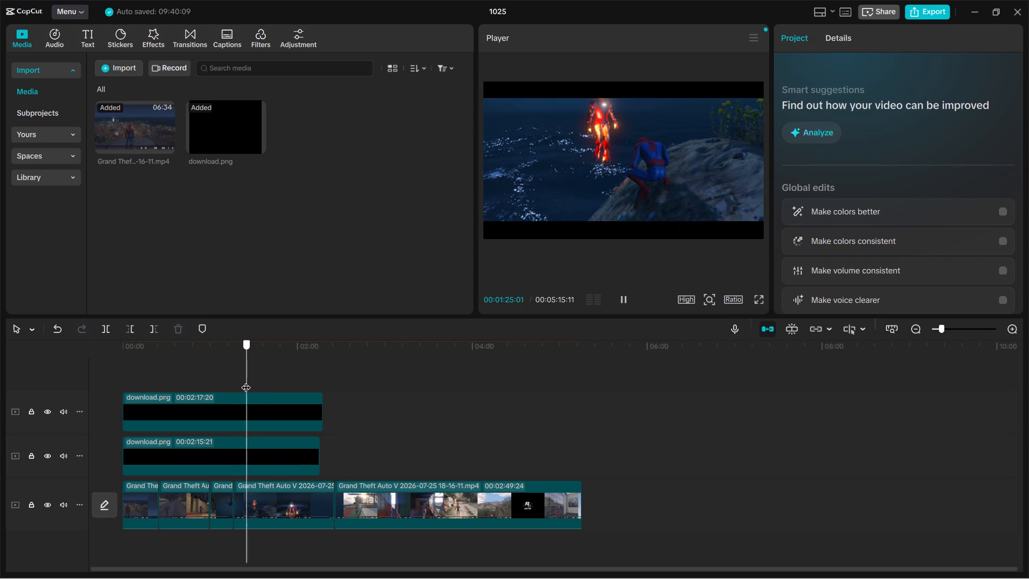
drag(246, 381, 243, 383)
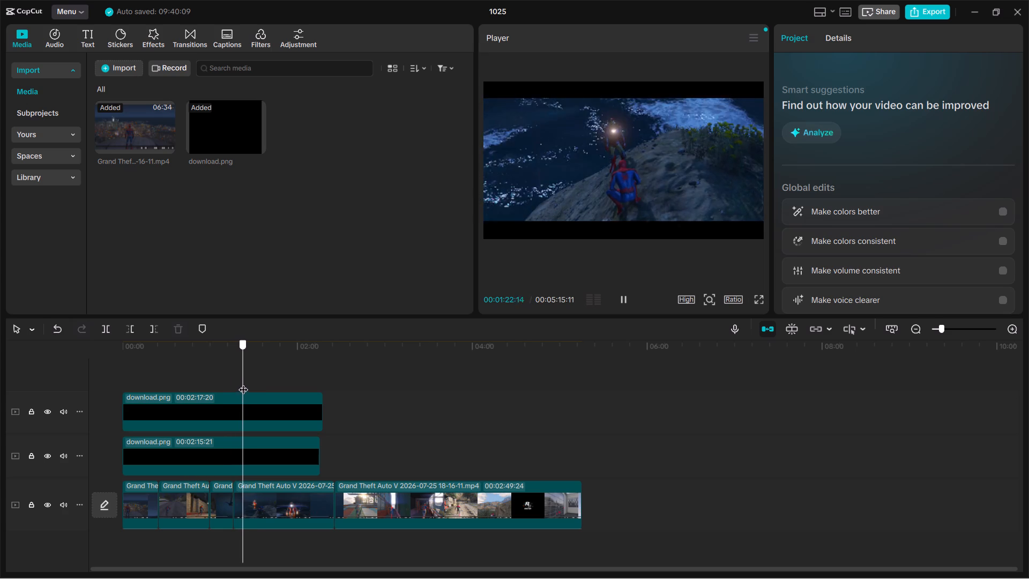
drag(243, 383, 244, 381)
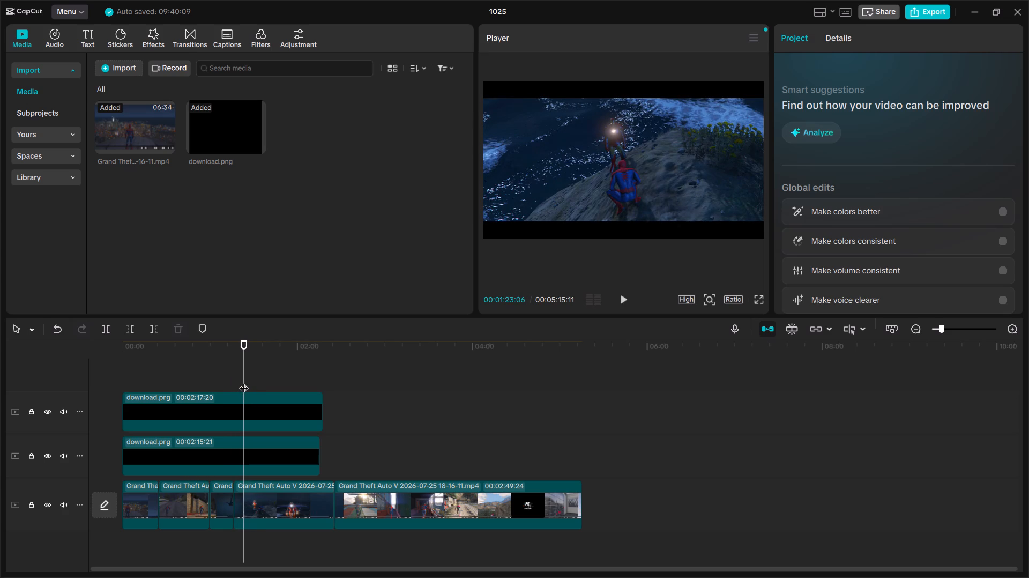
key(ctrl+b)
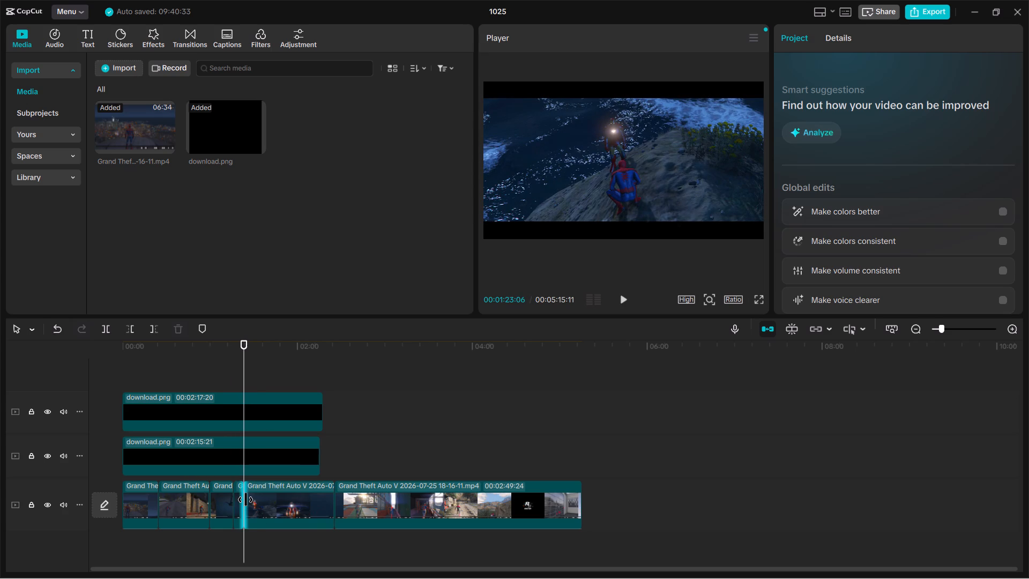
Split the download.png black bar on the track directly above the gameplay at 00:01:32:23.
click(245, 500)
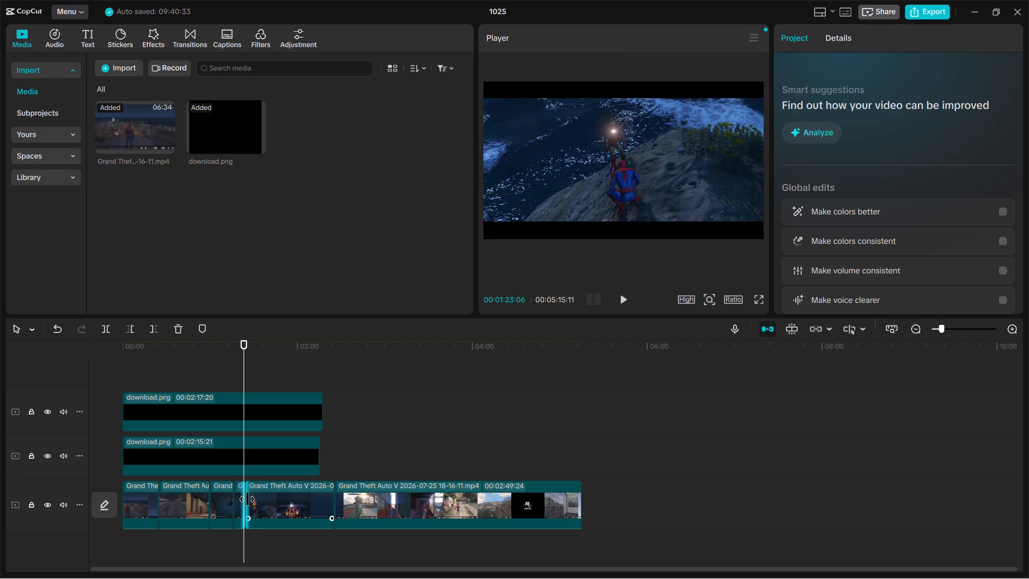
click(243, 471)
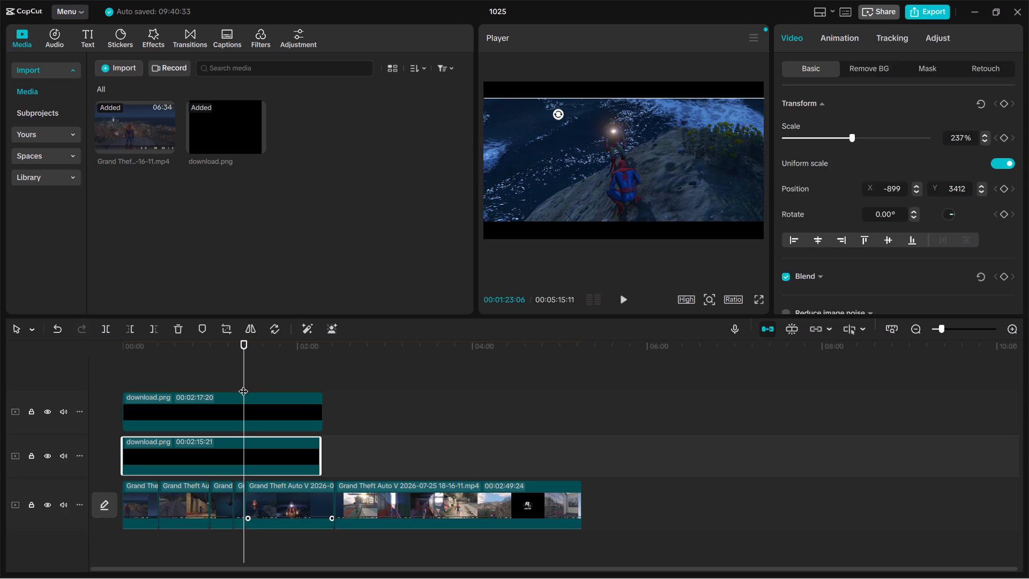
drag(243, 383, 258, 387)
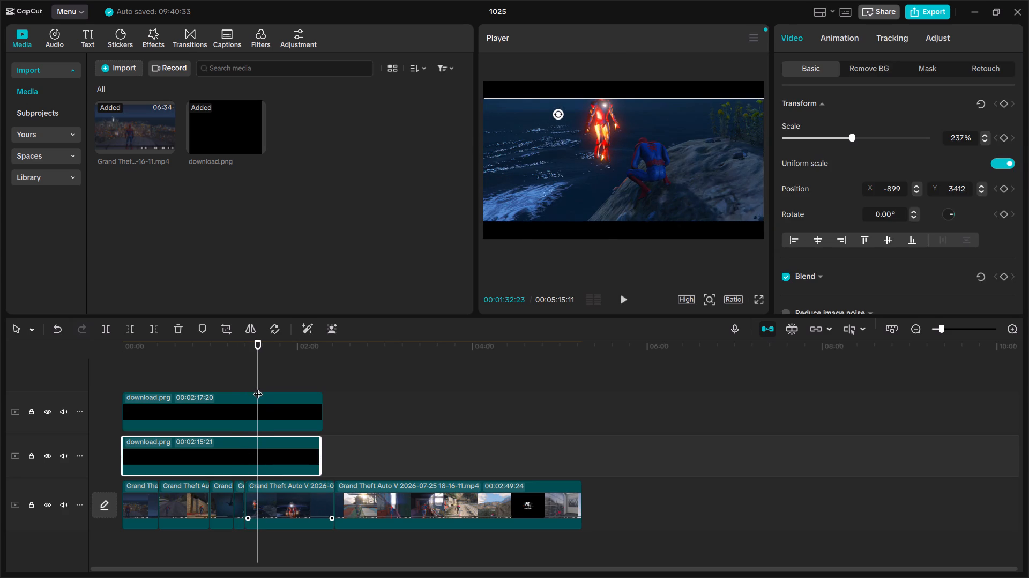
key(ctrl+b)
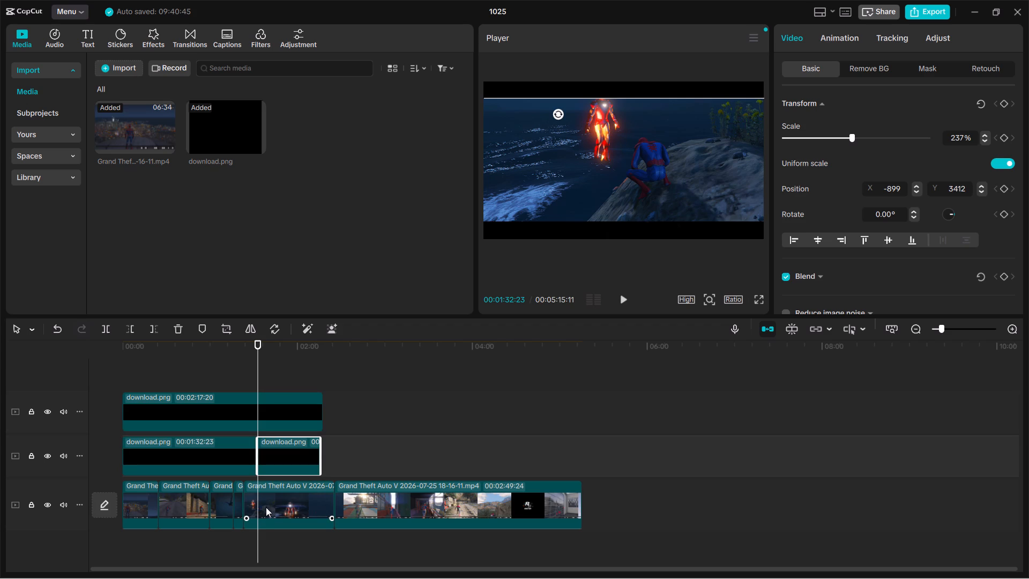
Split the gameplay clip at 00:01:32:23 and delete its section between 00:01:23:06 and that cut.
click(268, 504)
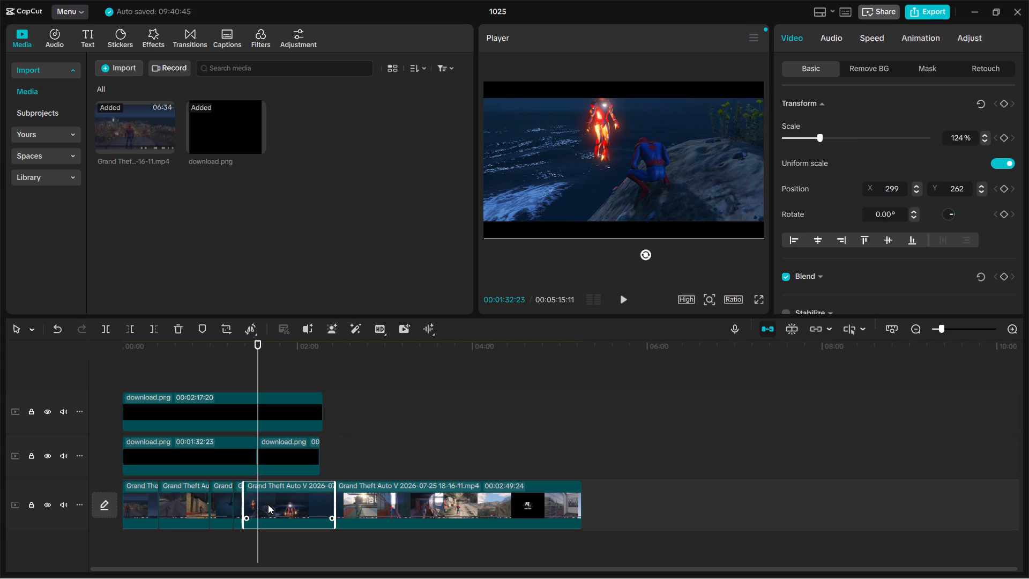
key(ctrl+b)
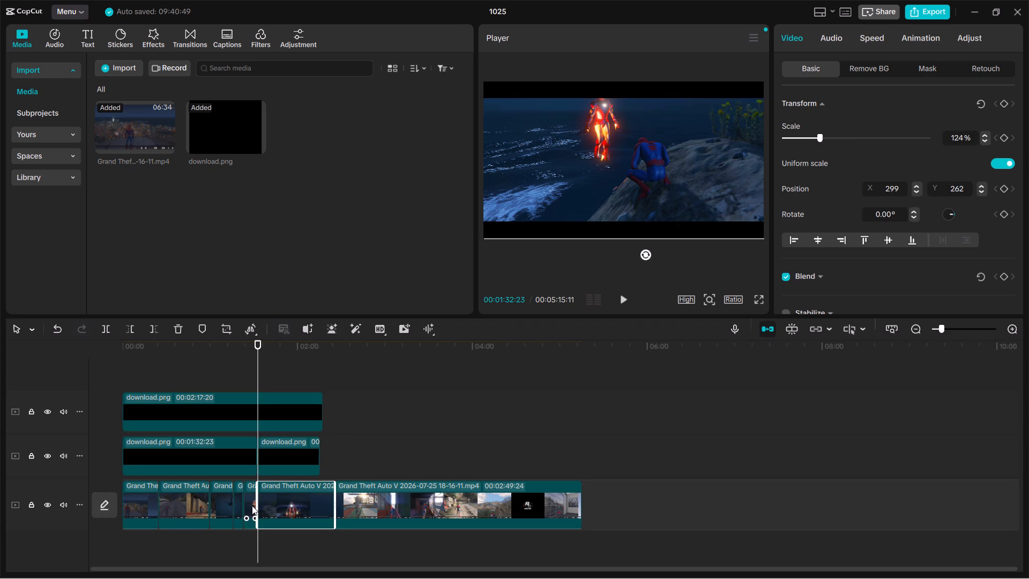
click(252, 506)
key(Delete)
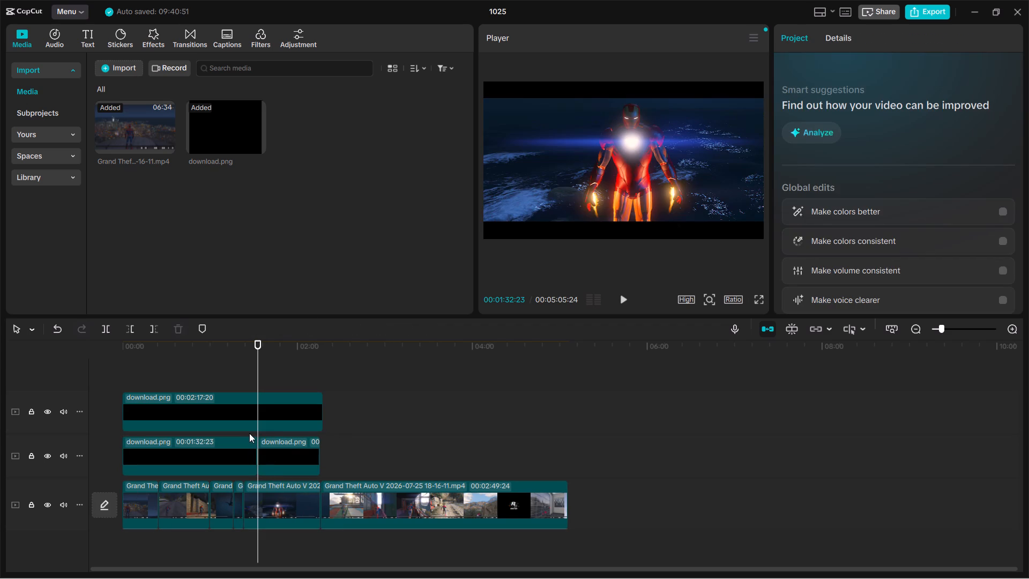
Move the picture of the gameplay clip after the 00:01:23:06 cut slightly down in the frame, then play it from 00:01:24:09.
drag(256, 379, 244, 383)
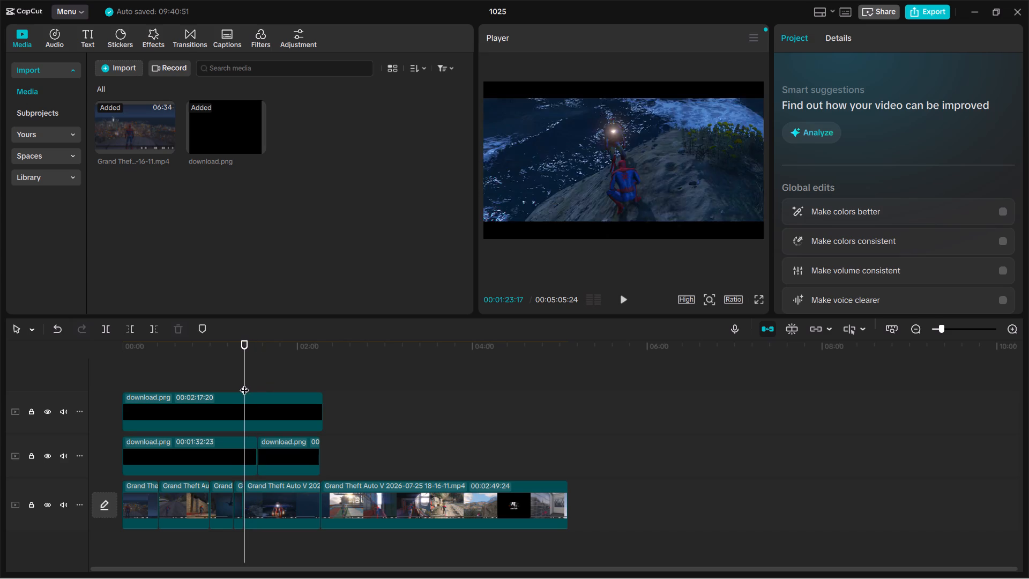
click(621, 137)
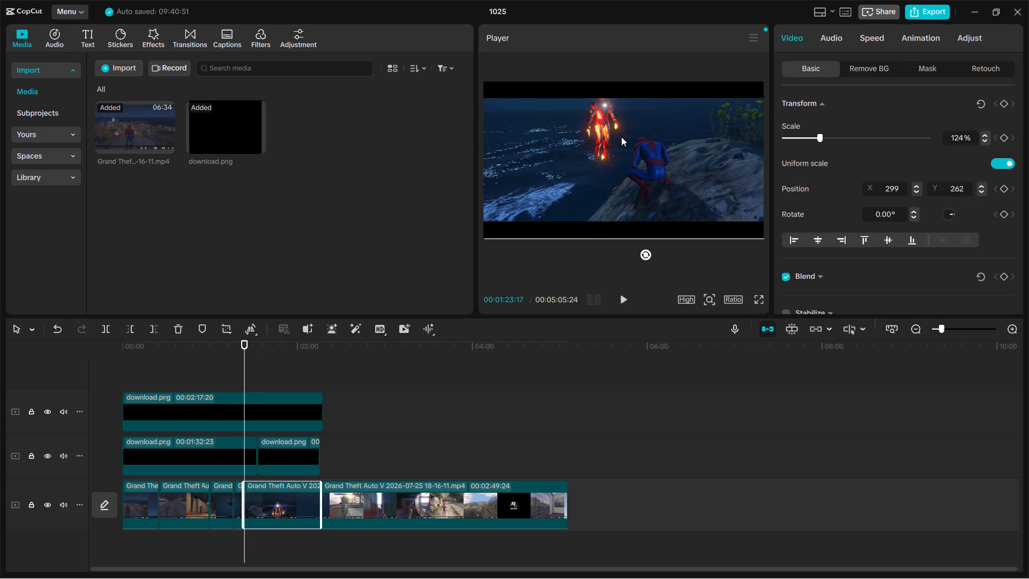
drag(621, 137, 621, 178)
drag(621, 178, 621, 164)
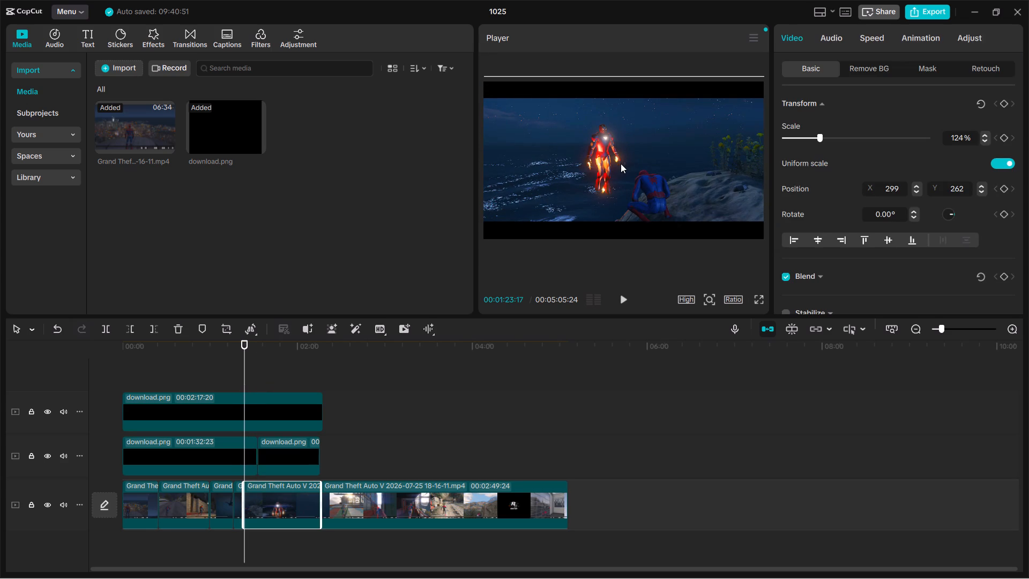
drag(621, 169, 620, 151)
click(305, 362)
drag(307, 362, 245, 361)
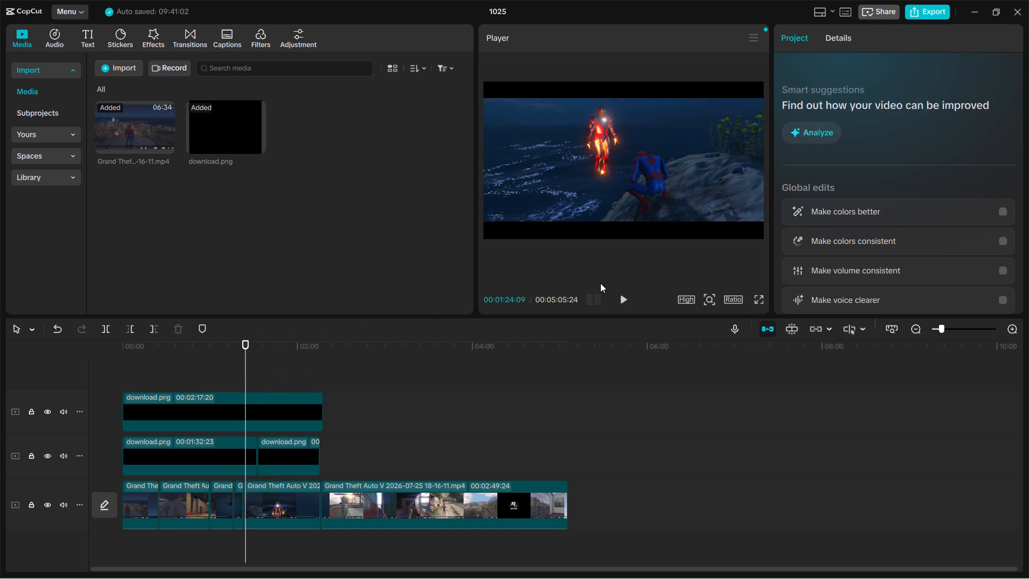
key(space)
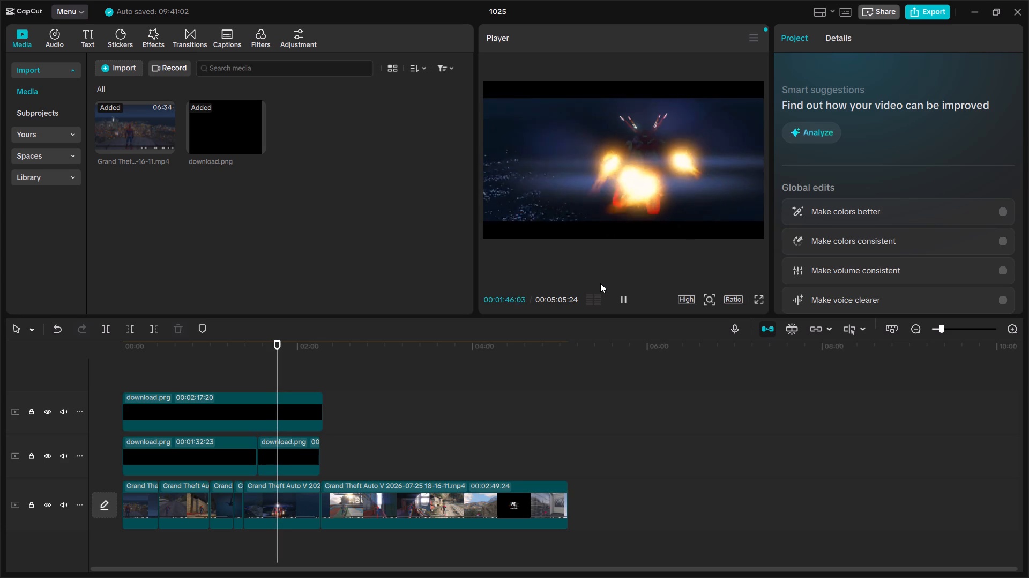
Split the night gameplay clip at 00:01:47:21 and delete its section from that cut up to the daytime clip.
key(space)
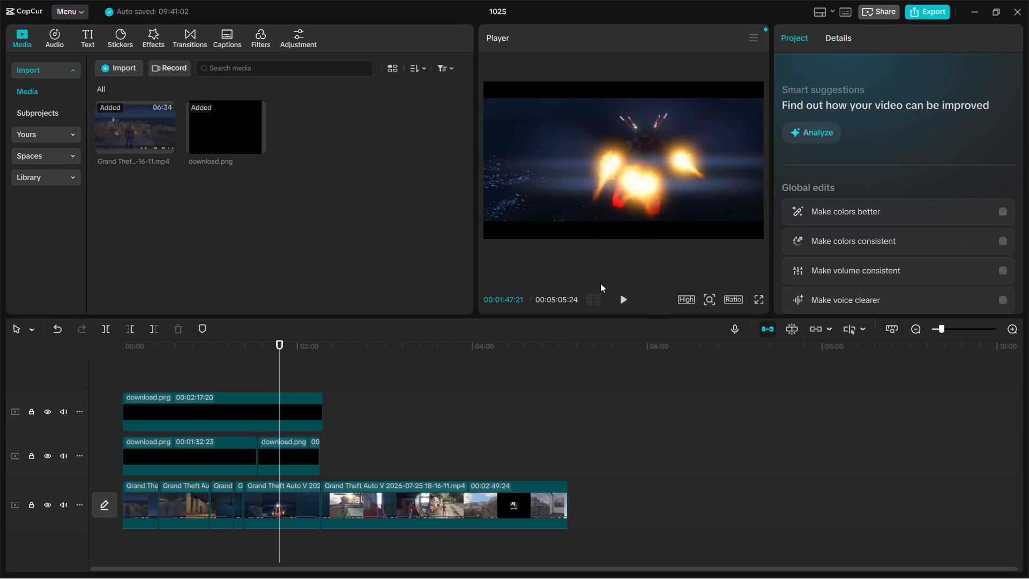
key(ctrl+b)
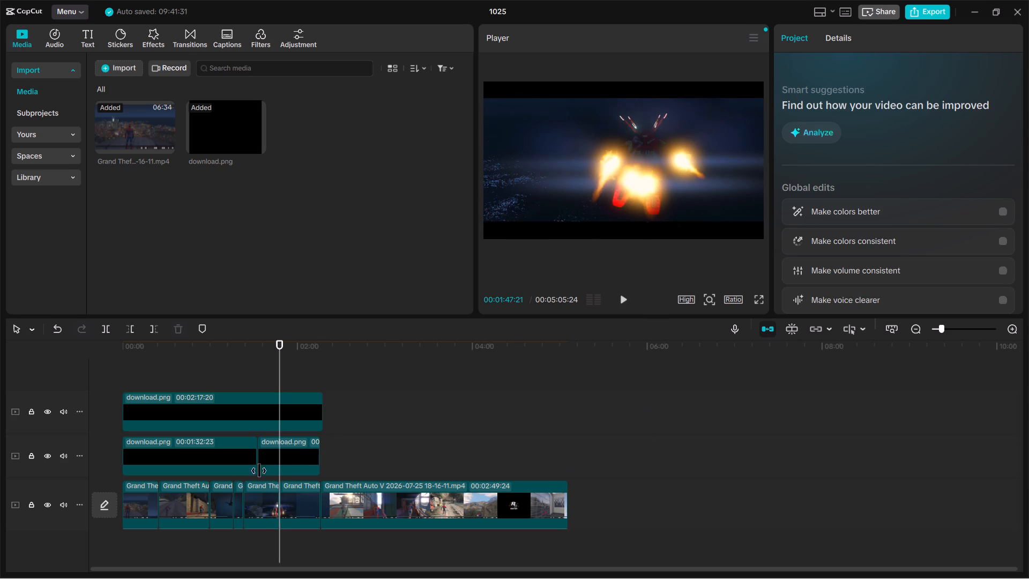
click(291, 499)
key(Delete)
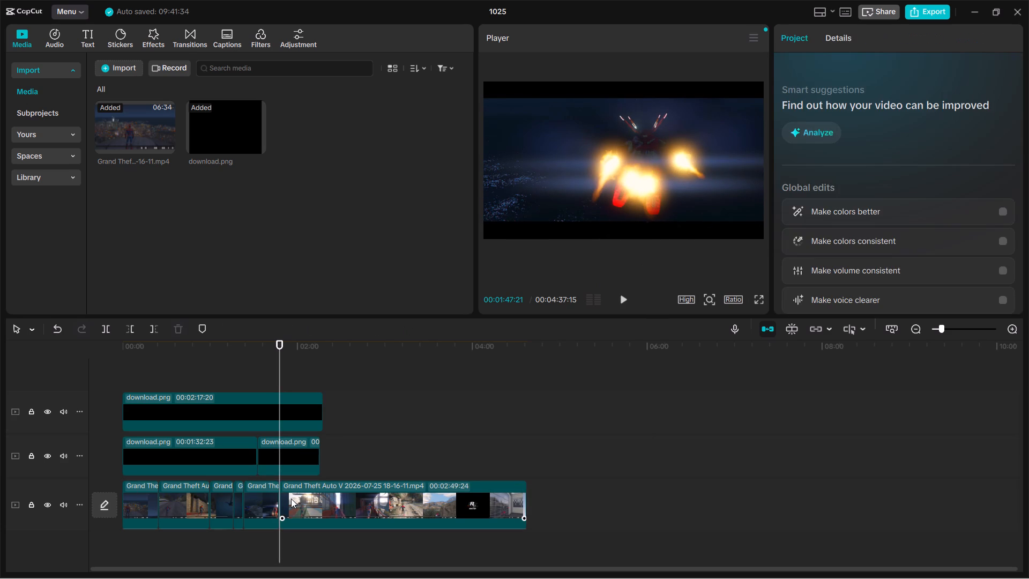
Play on to 00:01:59:23 and trim the end of the last gameplay clip back to about that point.
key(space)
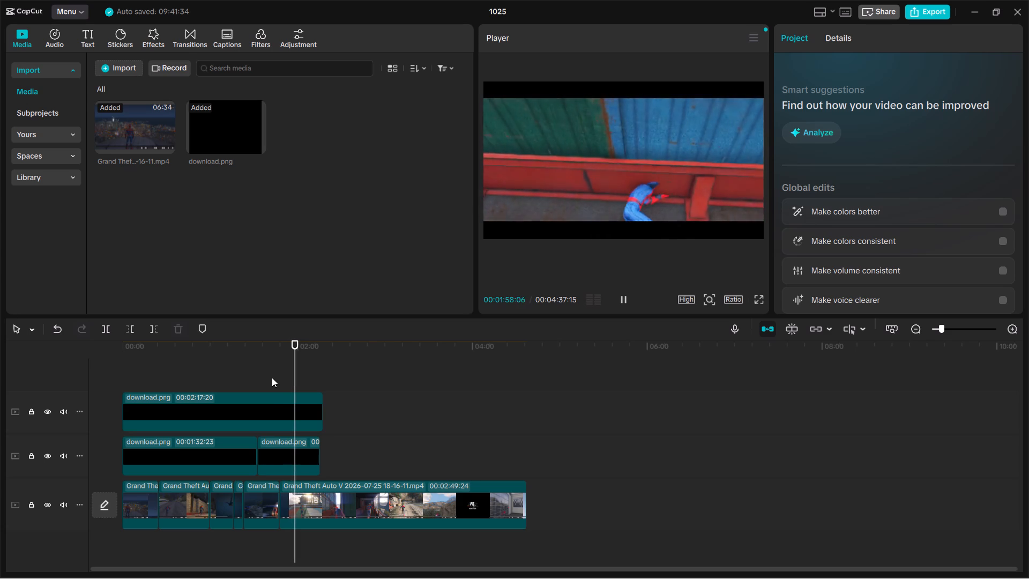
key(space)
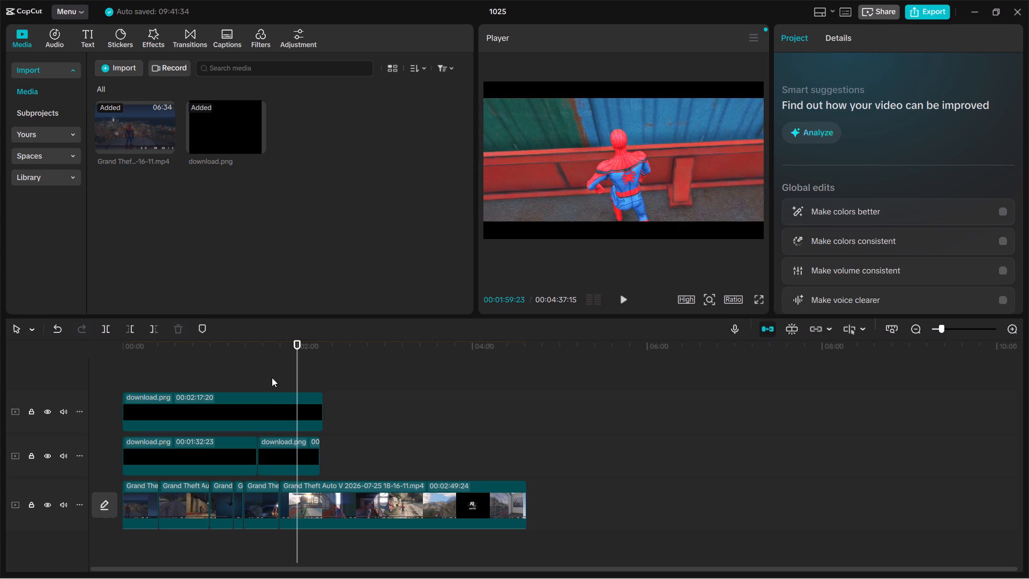
click(323, 515)
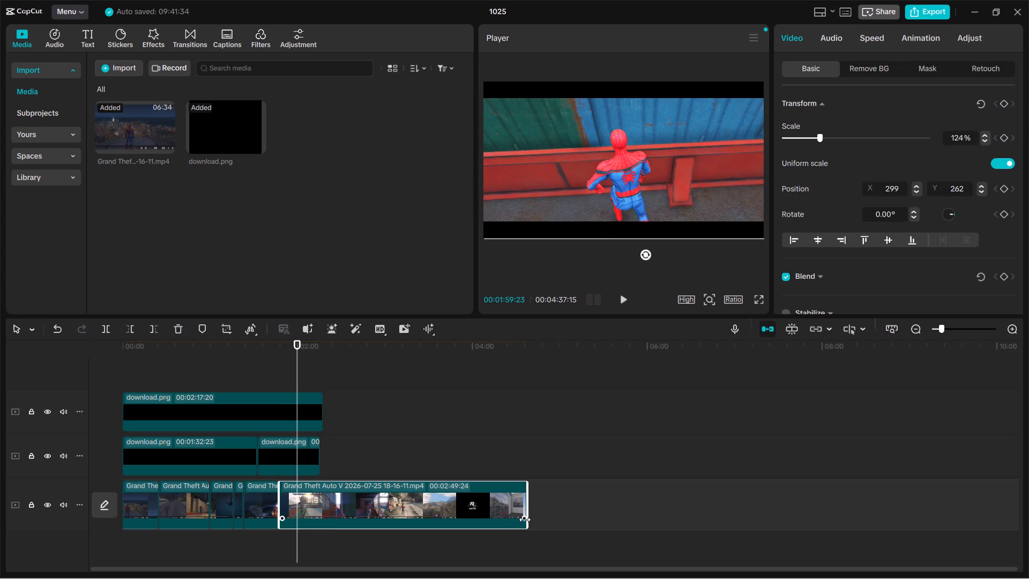
drag(528, 508, 297, 519)
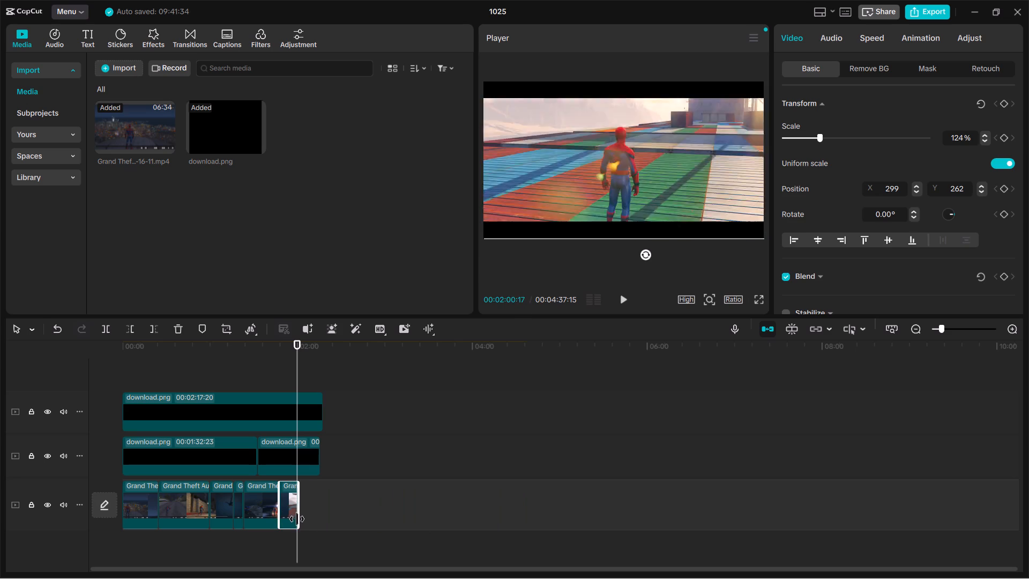
drag(297, 519, 296, 519)
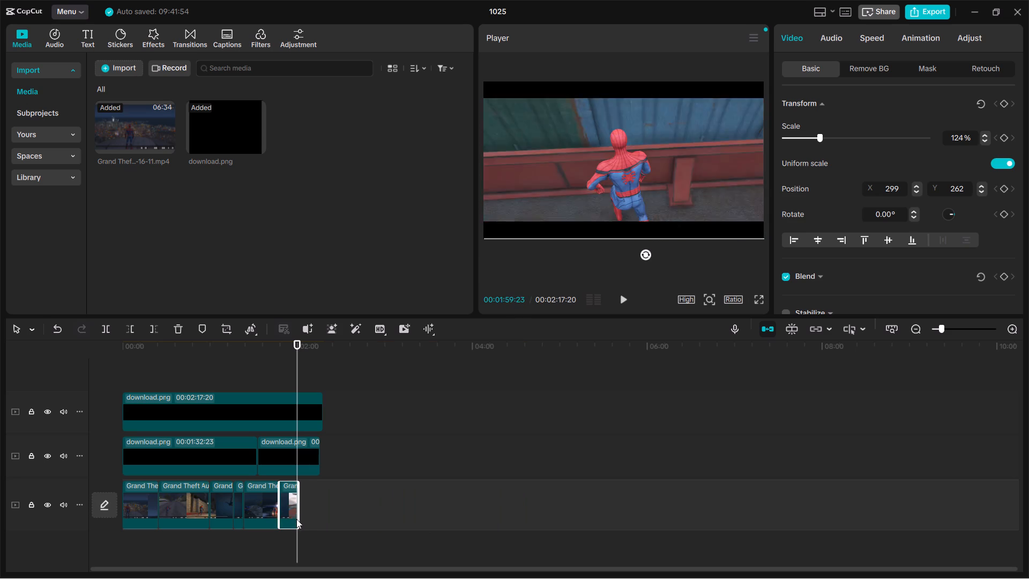
Trim the end of the second download.png black bar directly above the gameplay back to the end of the gameplay.
click(319, 522)
click(299, 461)
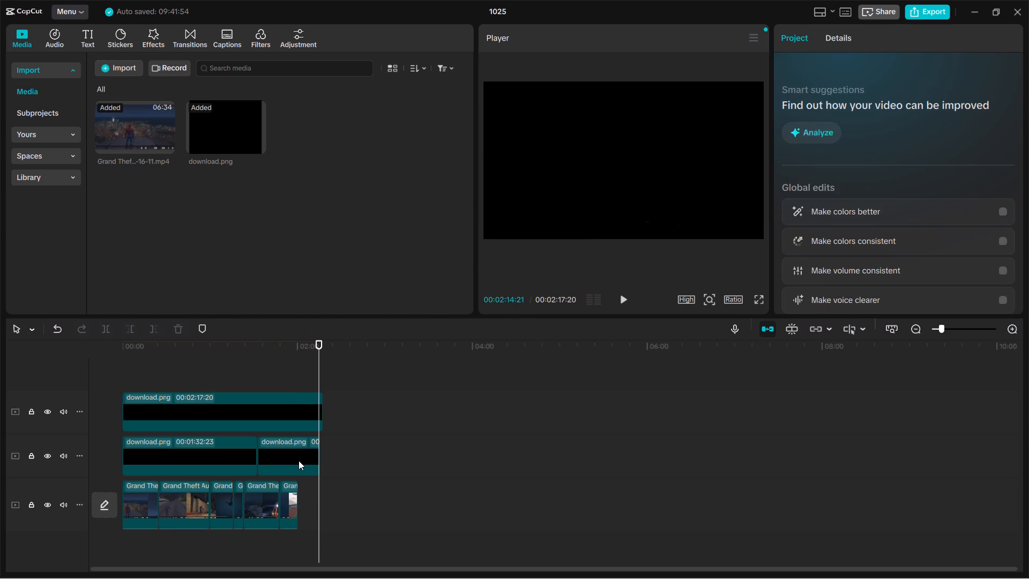
drag(319, 461, 303, 479)
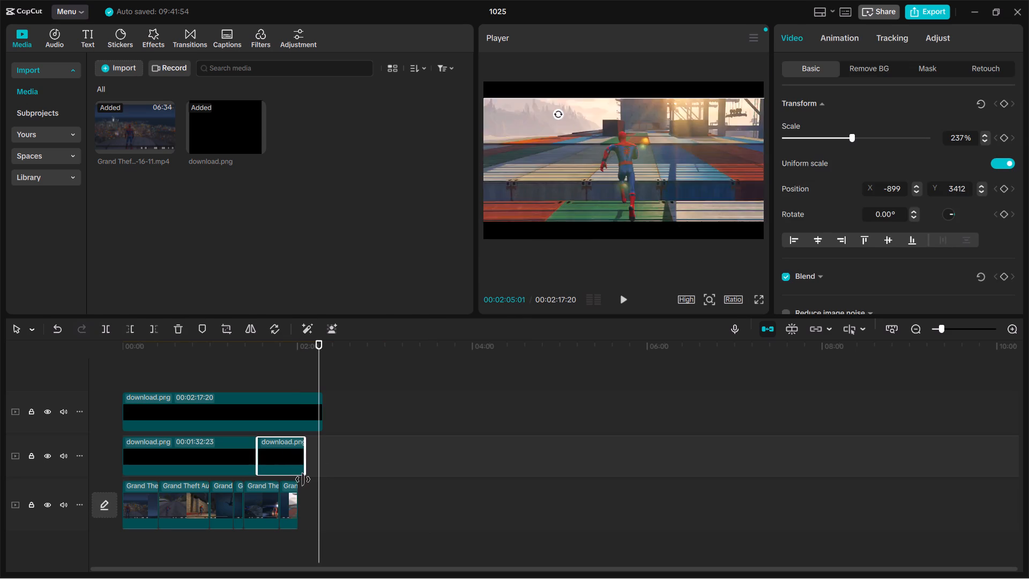
drag(303, 479, 296, 493)
Trim the end of the download.png black bar on the topmost track to the gameplay's end, a length of about 00:02:00:14.
click(302, 399)
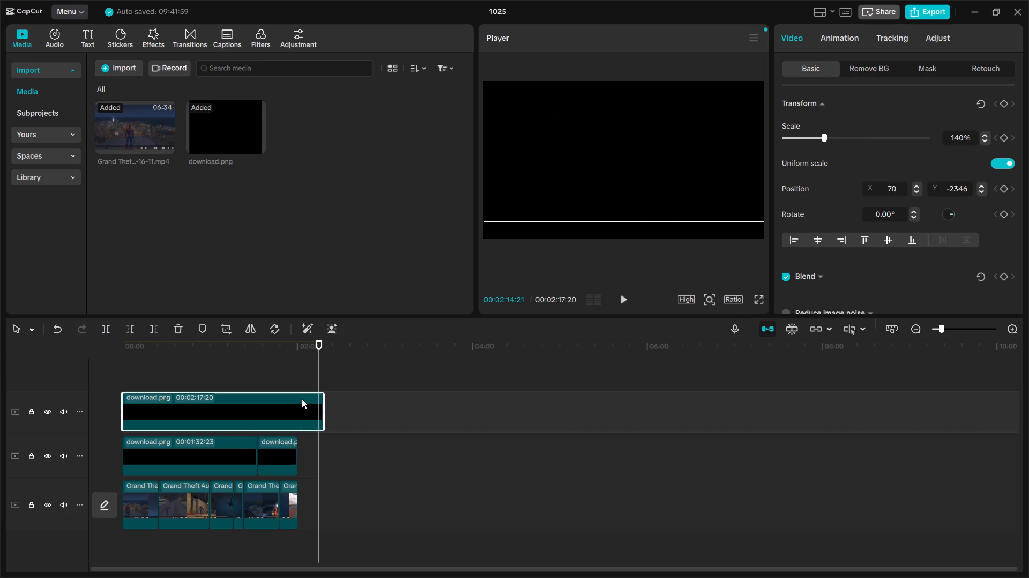
click(327, 410)
click(320, 410)
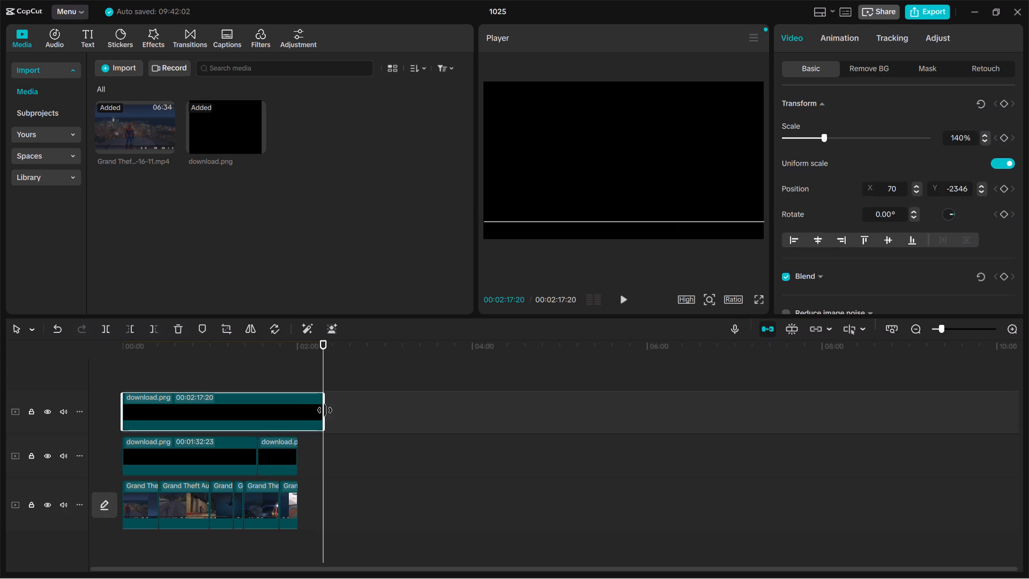
drag(325, 410, 296, 466)
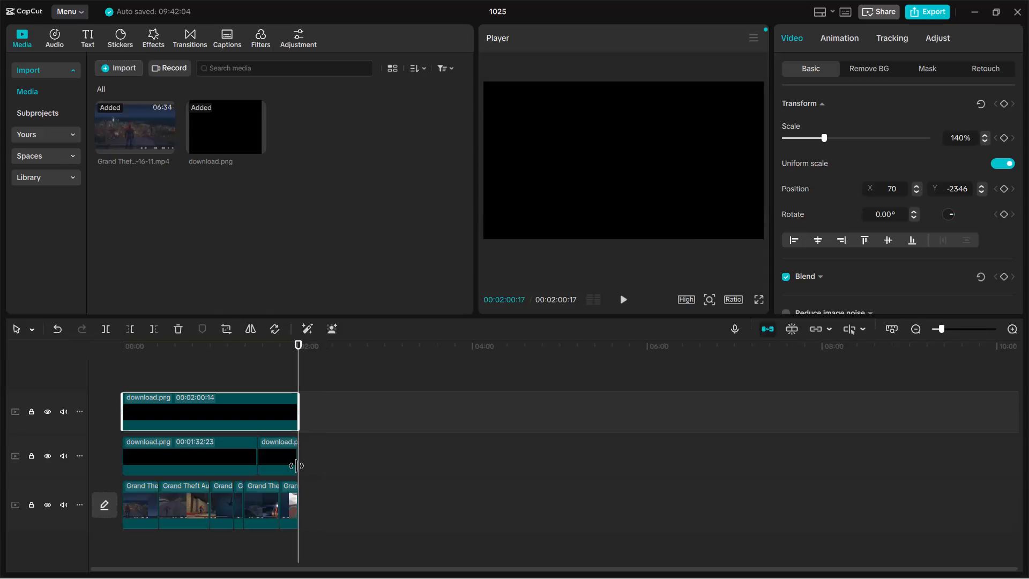
Extend the second piece of the split download.png black bar to the end of the gameplay footage, a duration of 00:00:27:26.
ctrl+scroll(359, 467, up, 12)
click(359, 467)
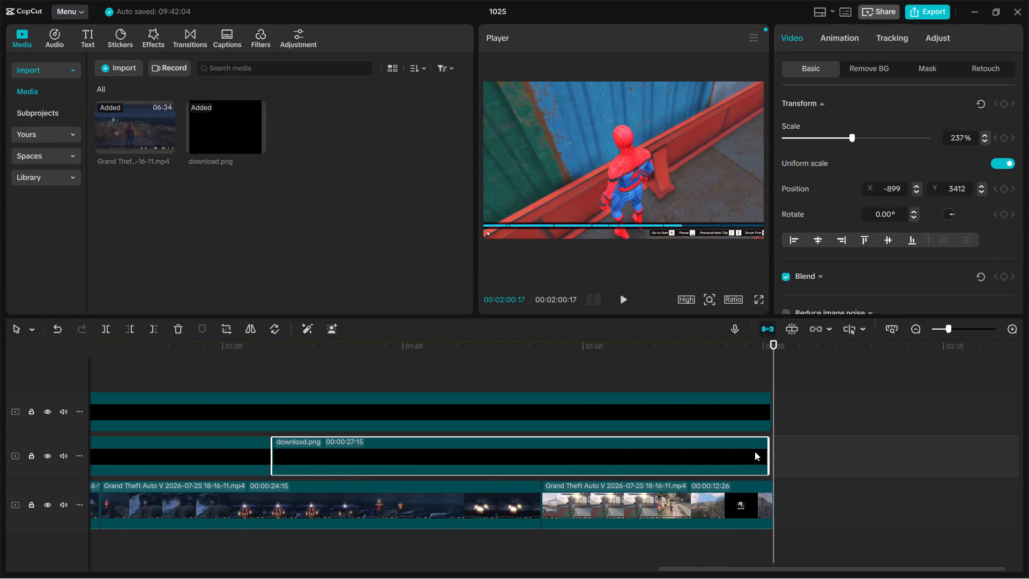
drag(769, 453, 776, 465)
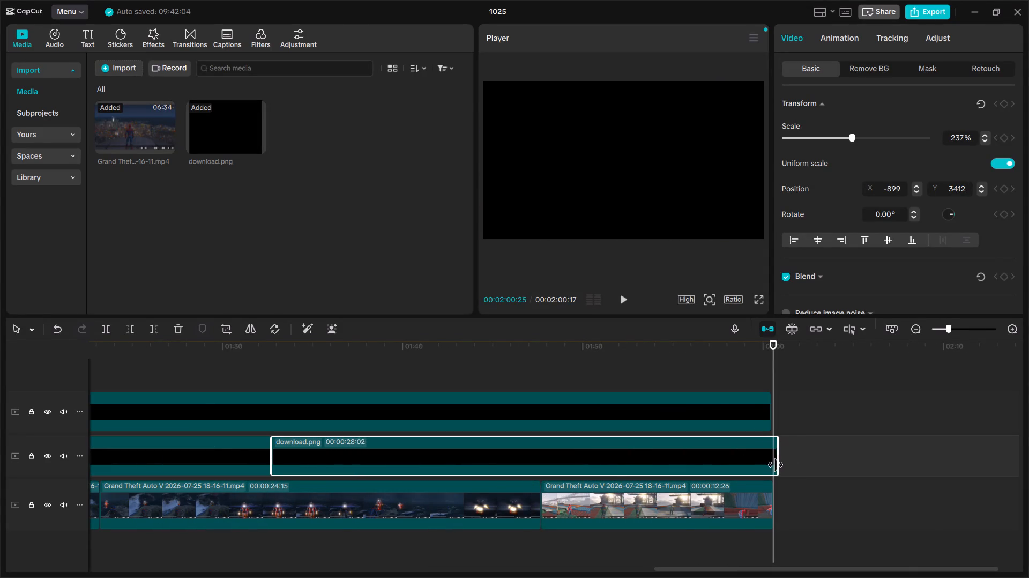
drag(776, 465, 772, 464)
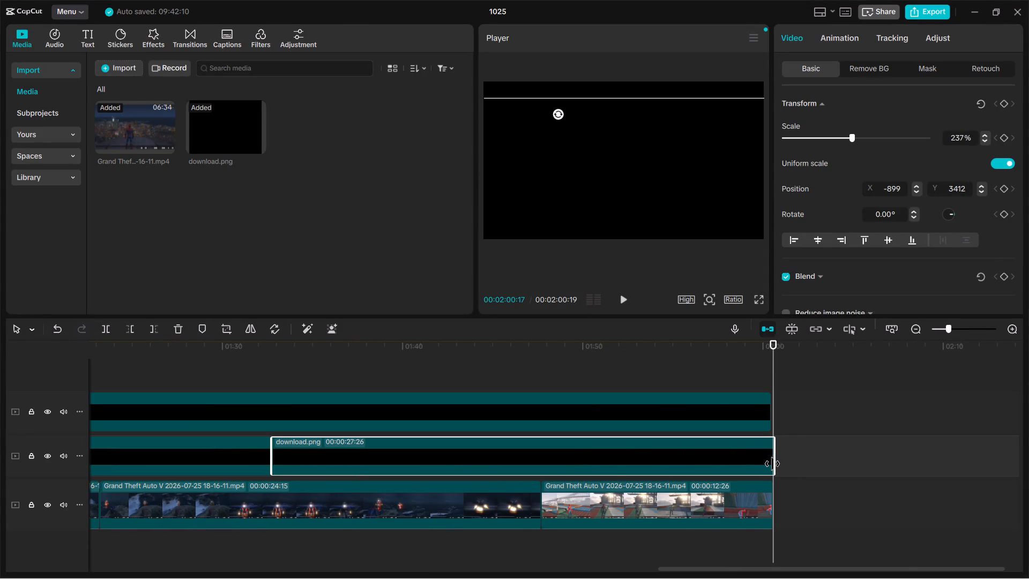
Extend the download.png black bar on the topmost track to the end of the gameplay footage, a duration of 00:02:00:19.
click(750, 412)
click(773, 414)
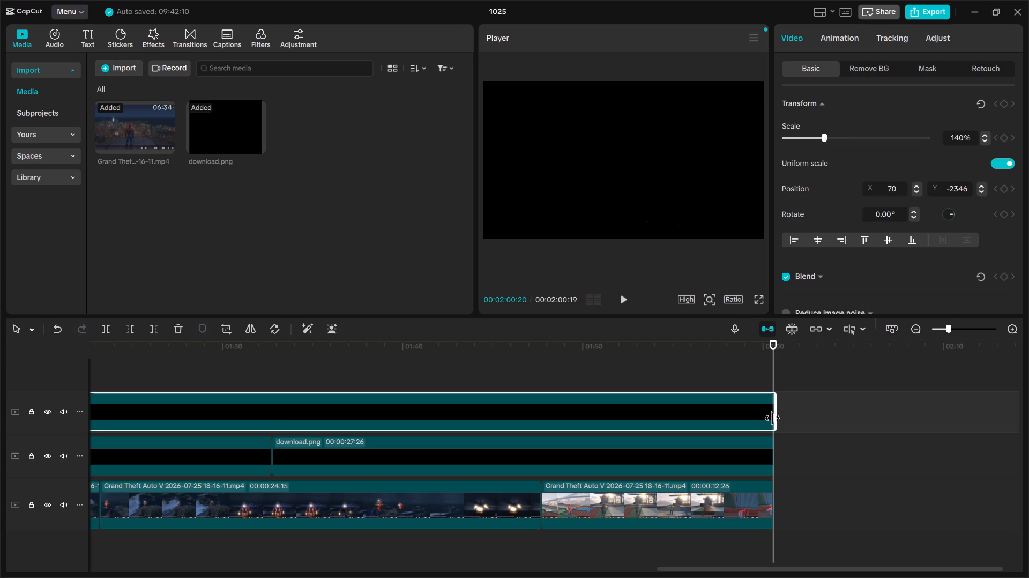
click(837, 430)
Export the edited project as a 1080P mp4 video with the frame rate set to 60fps.
scroll(837, 430, right, 11)
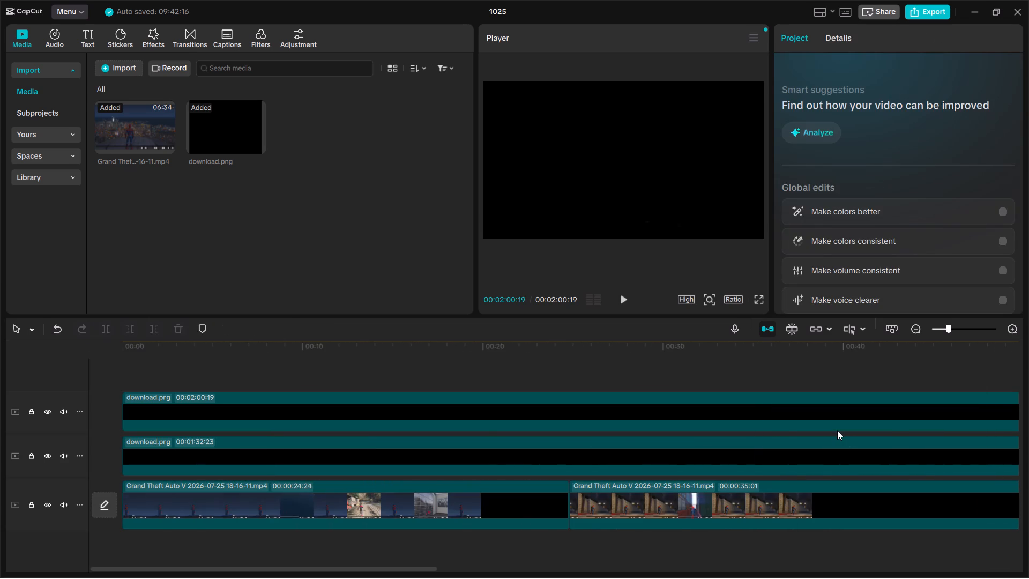
scroll(837, 430, down, 3)
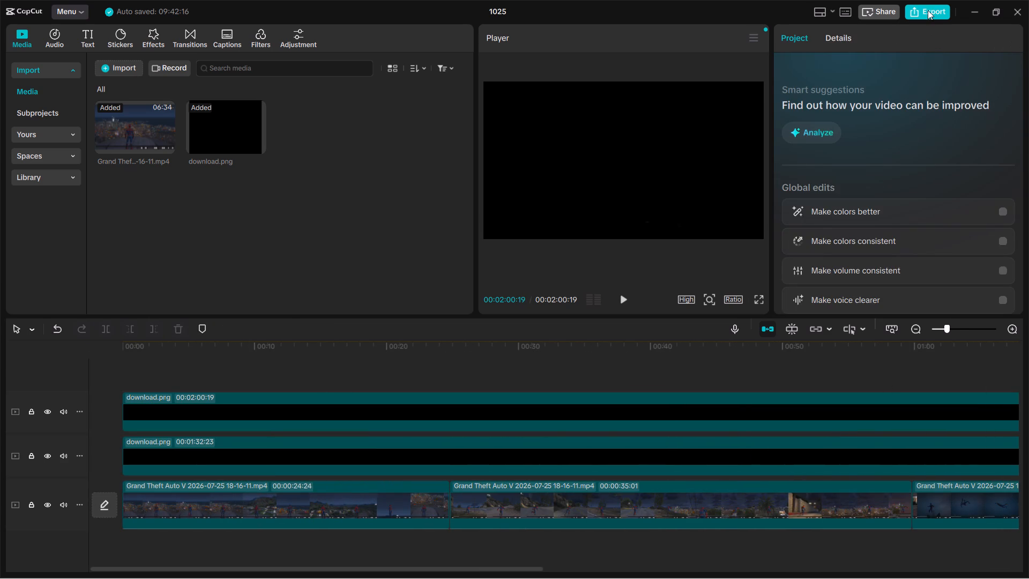
click(928, 10)
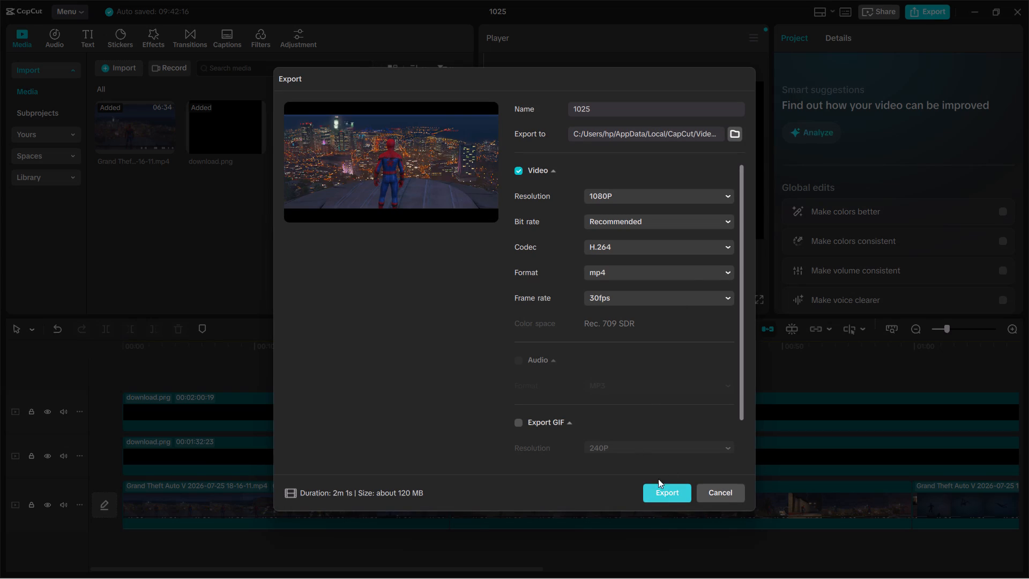
click(687, 296)
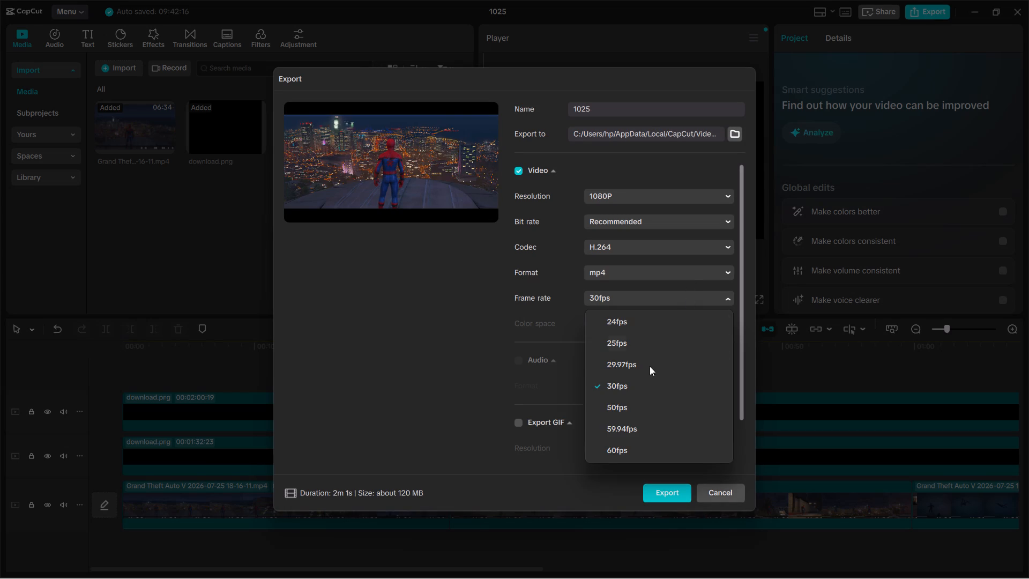
click(637, 448)
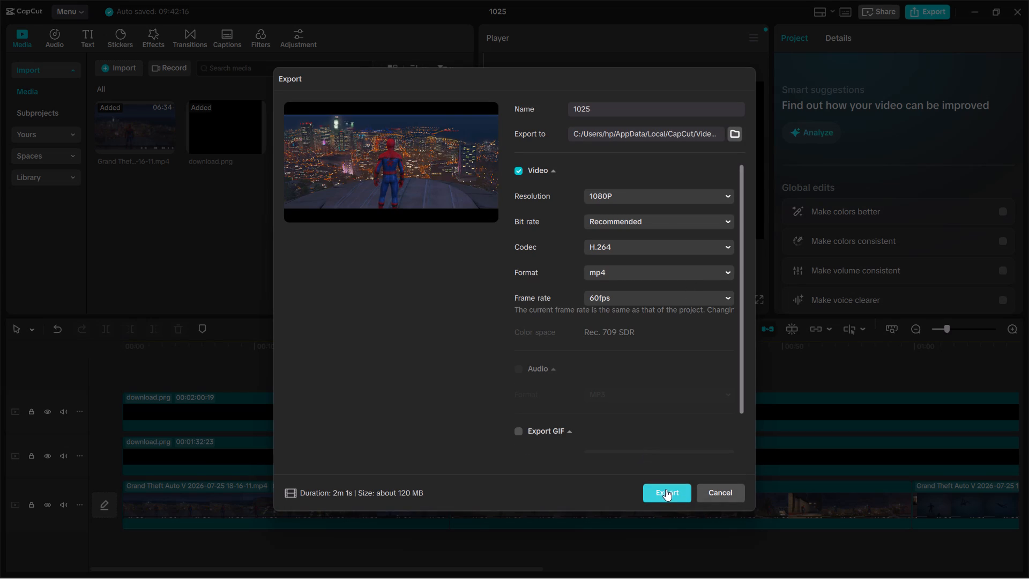
click(663, 488)
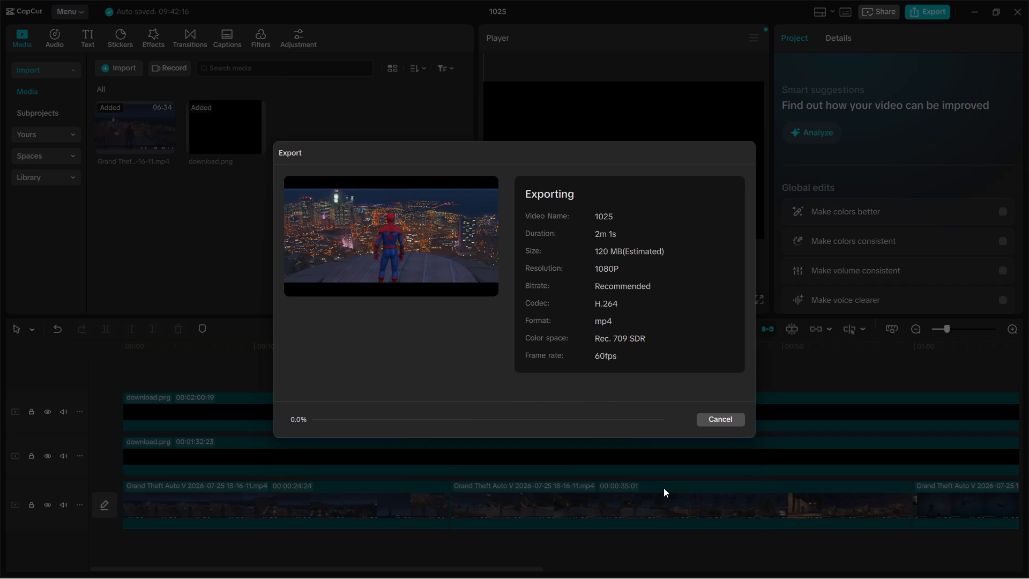
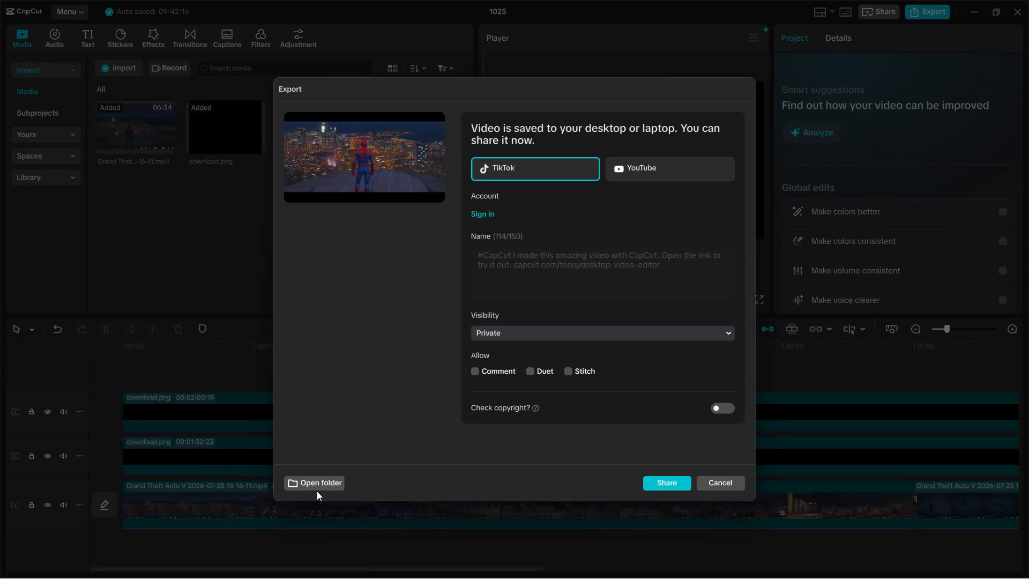
Open the exported 1025.mp4 from its output folder in Media Player, check it at several points along its length, and close the player.
click(316, 489)
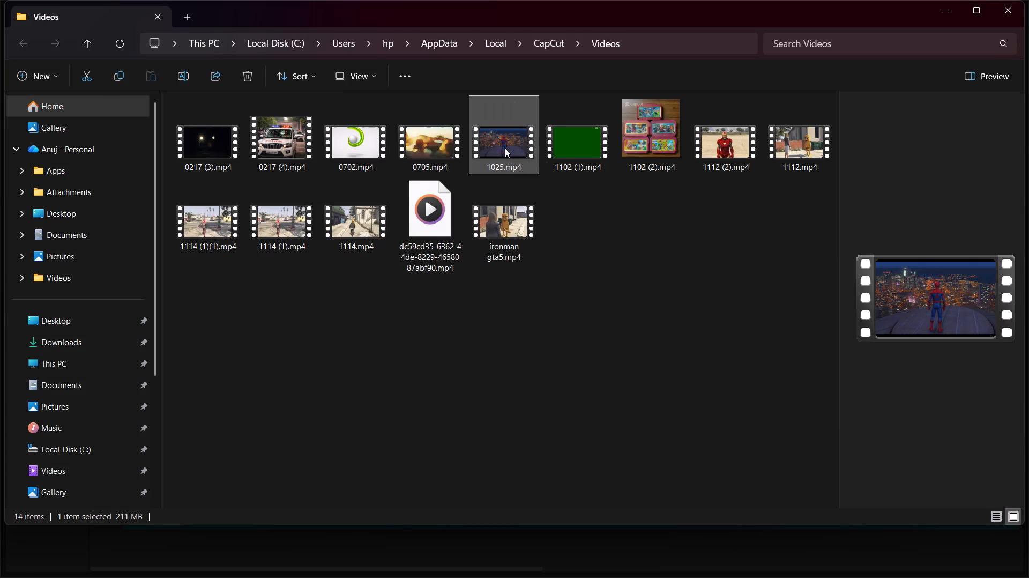
double_click(505, 148)
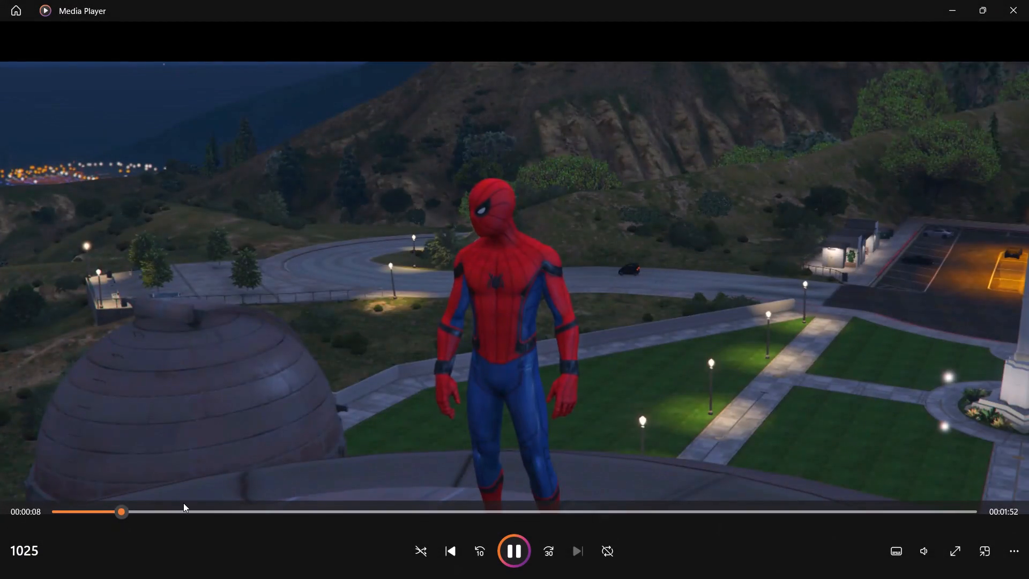
click(204, 519)
click(249, 519)
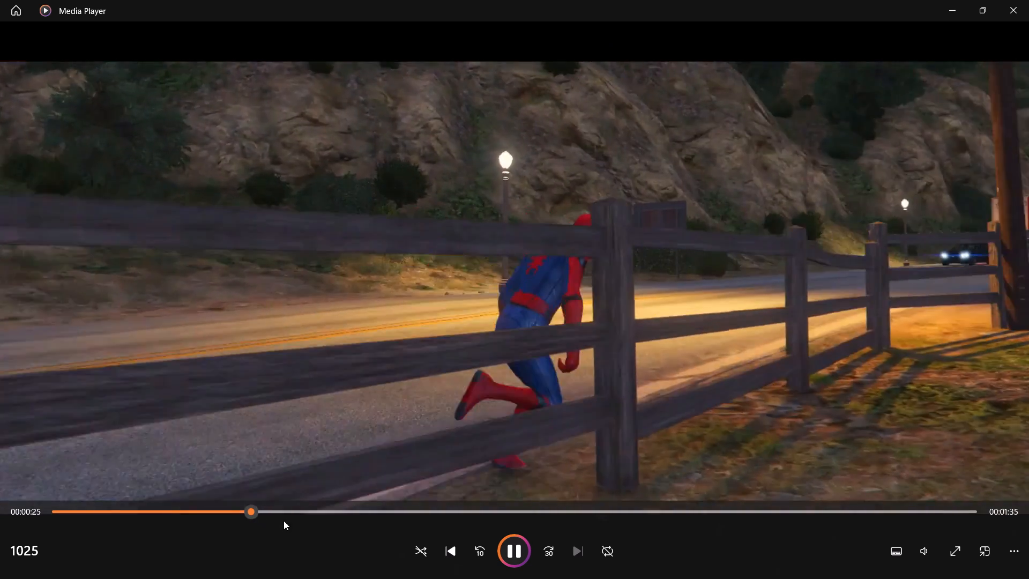
click(438, 507)
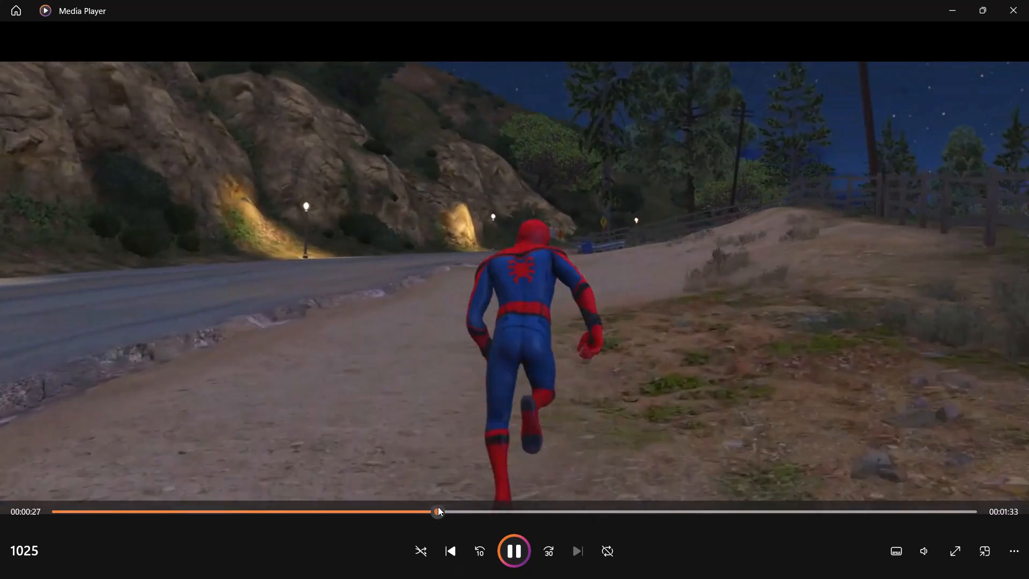
click(550, 517)
click(631, 524)
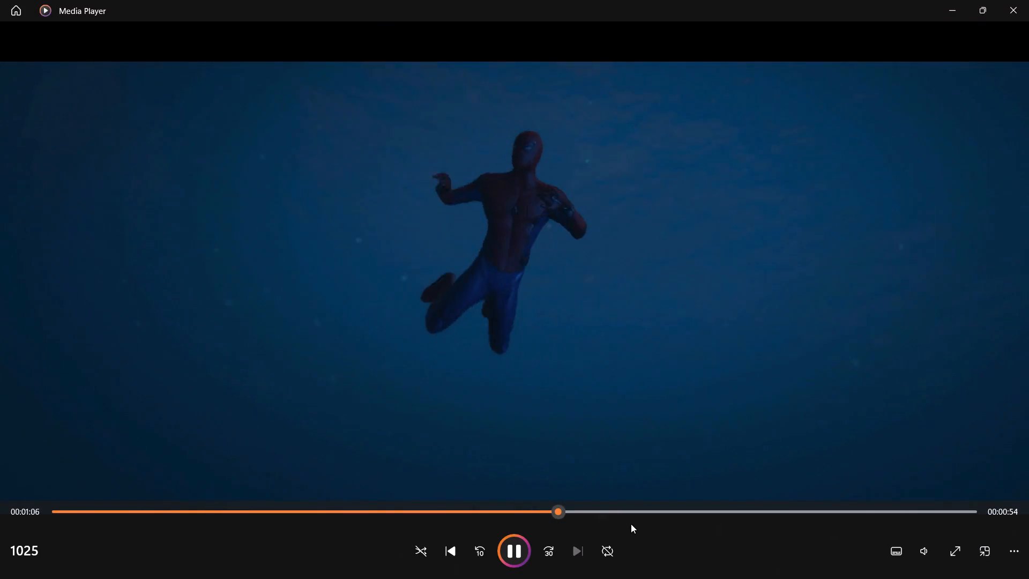
click(744, 529)
click(734, 516)
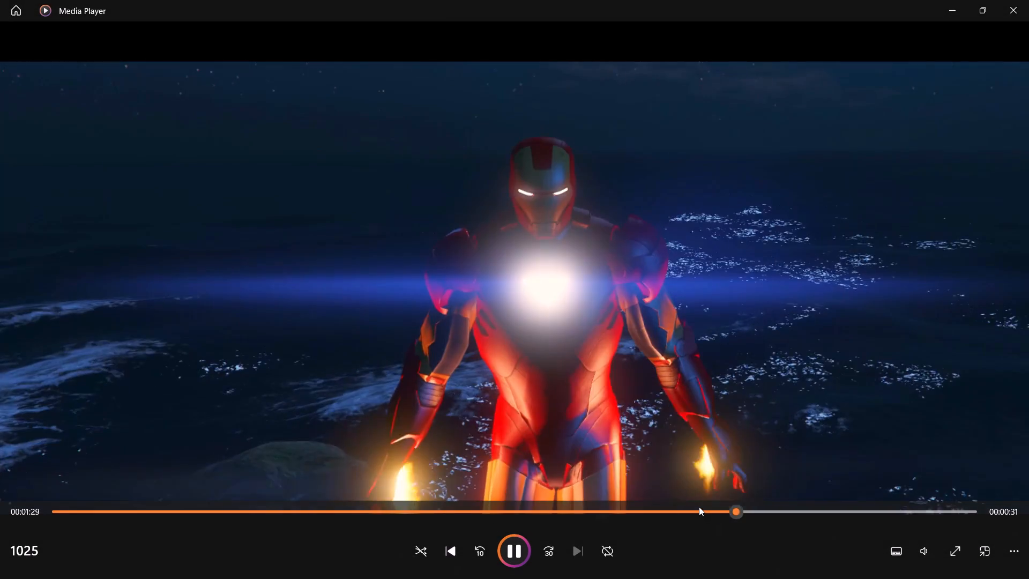
click(699, 507)
click(1028, 0)
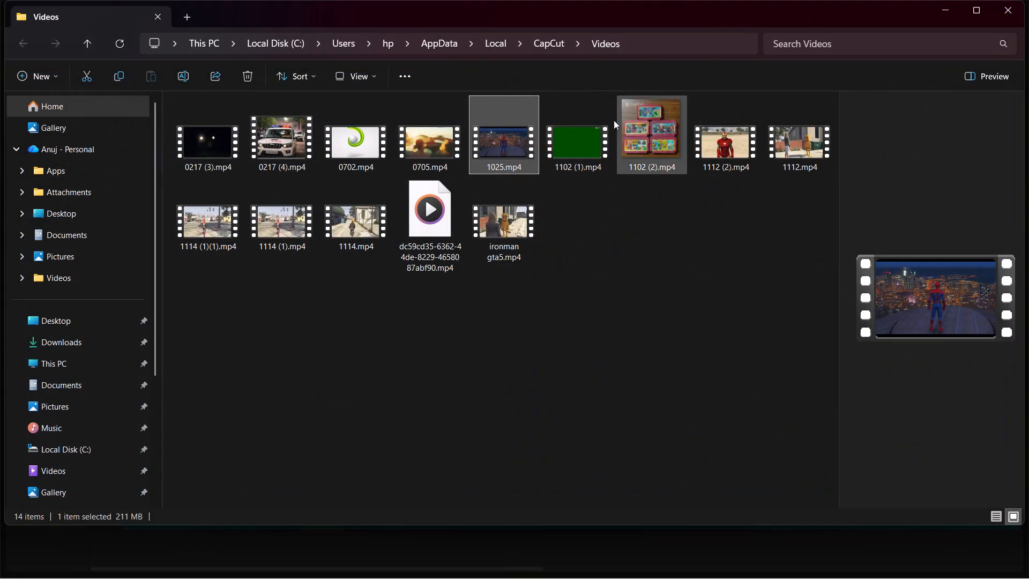
Play ironman gta5.mp4 from the CapCut Videos folder, check its content around the midpoint, and close the player.
double_click(520, 211)
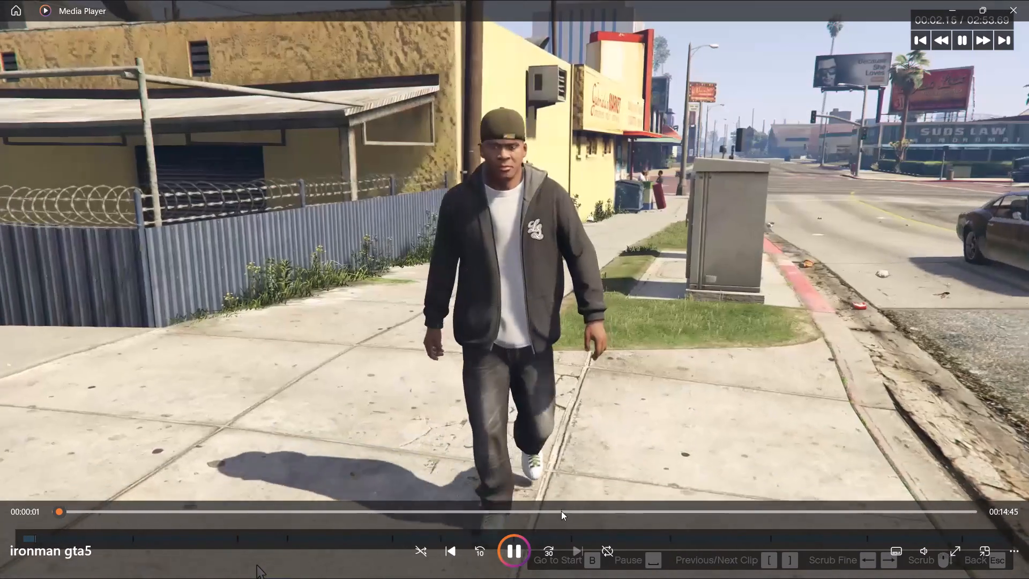
click(564, 507)
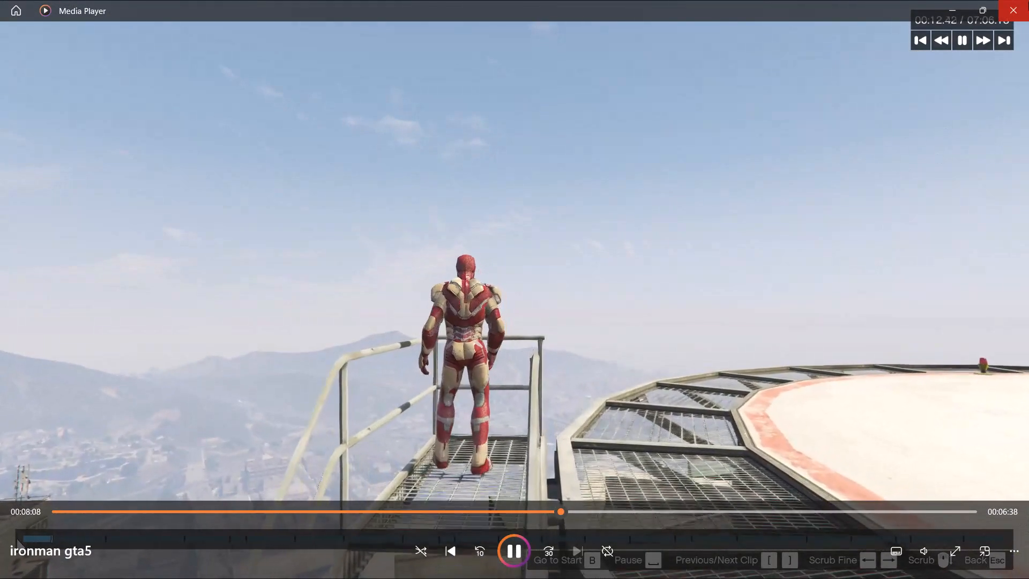
click(1028, 2)
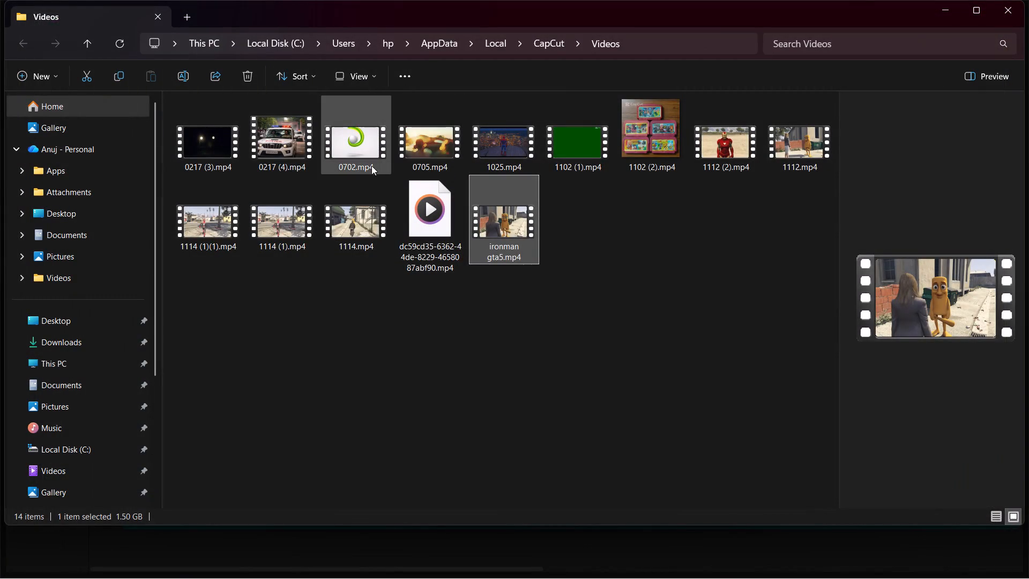
Play 0217 (3).mp4, check it around its midpoint, and delete the file from the CapCut Videos folder.
double_click(185, 145)
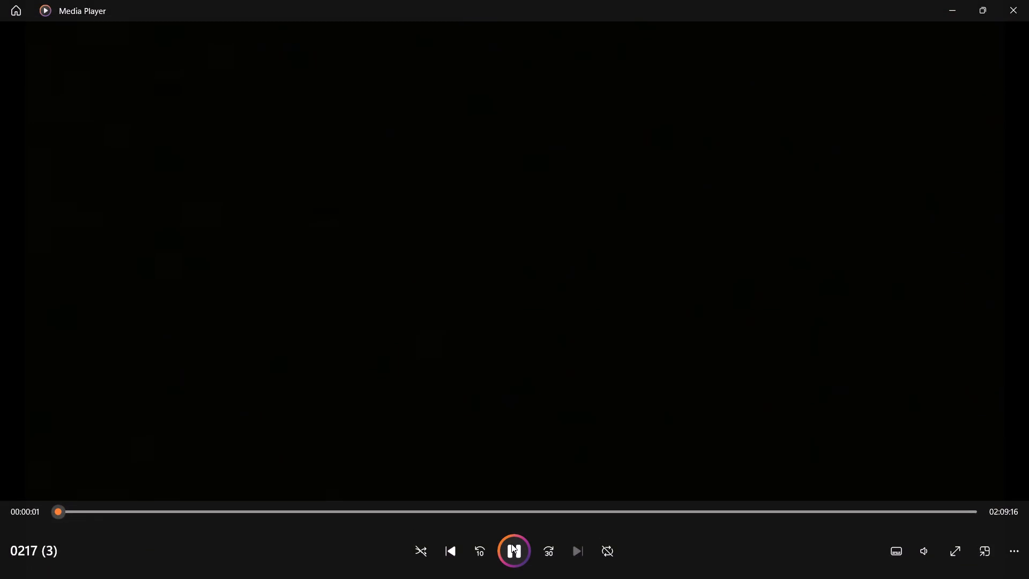
click(493, 505)
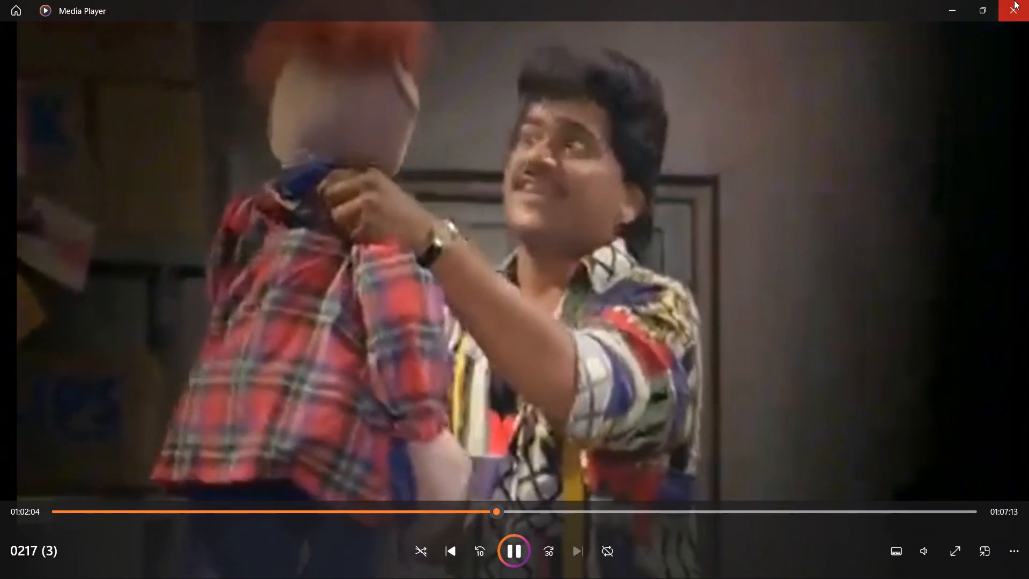
click(1014, 0)
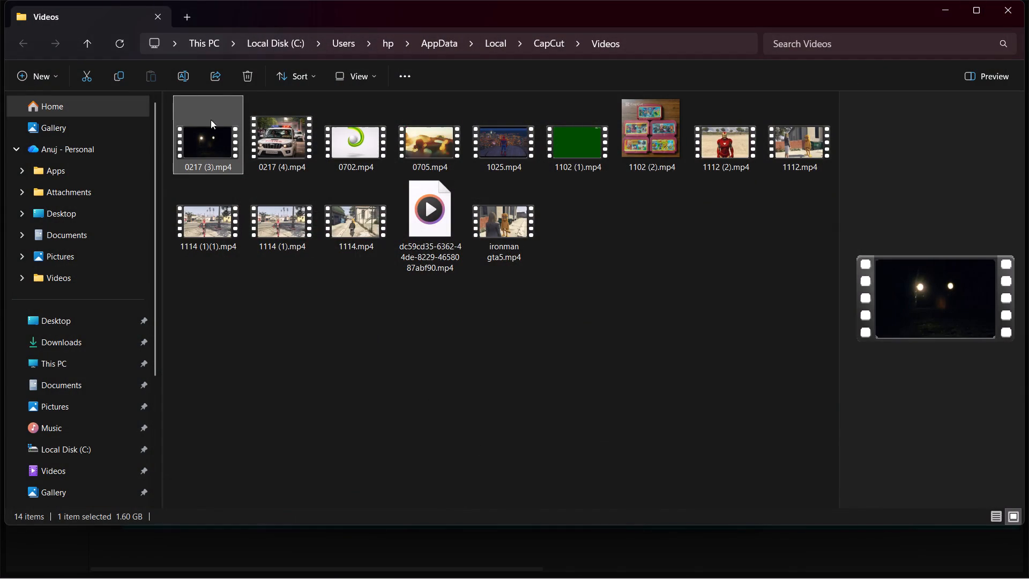
key(Delete)
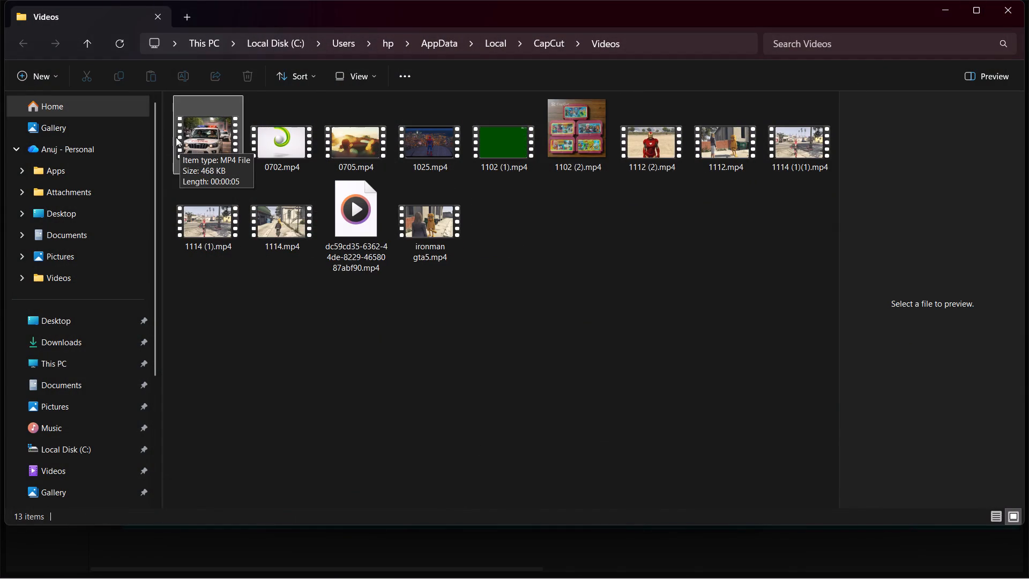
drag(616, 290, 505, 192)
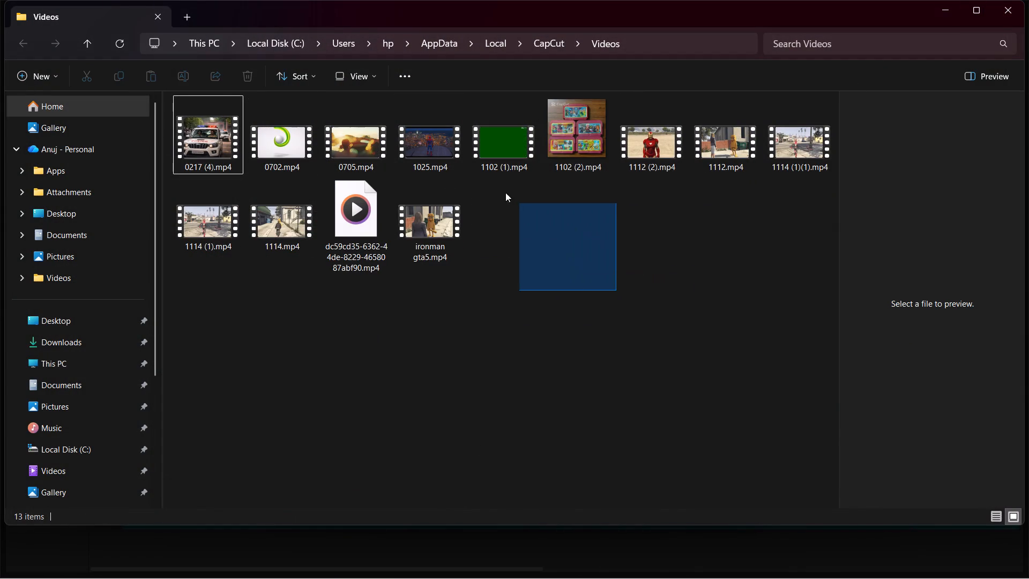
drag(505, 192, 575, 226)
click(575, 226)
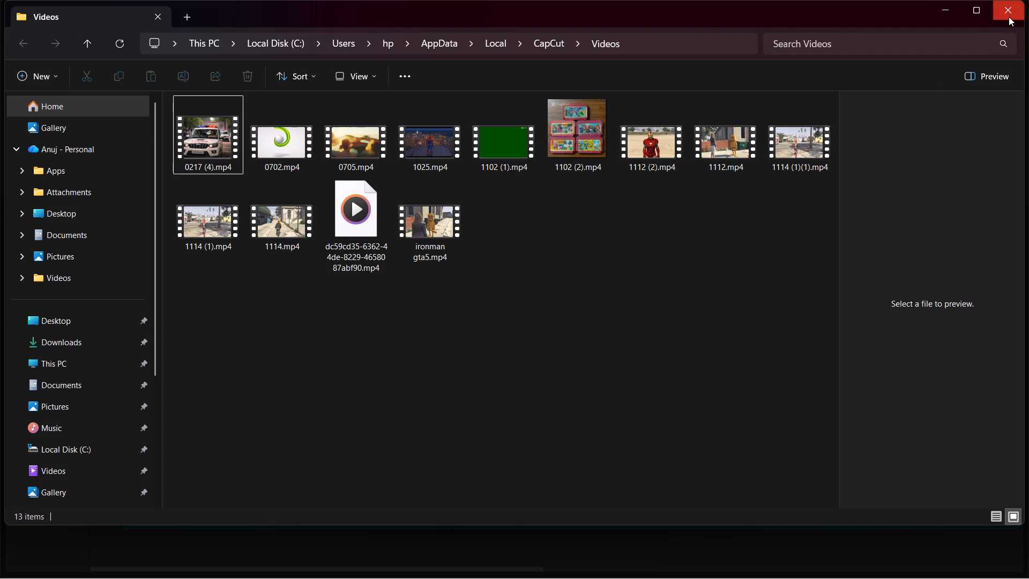
Close the Videos folder window and dismiss CapCut's finished export dialog without sharing the video.
click(1008, 17)
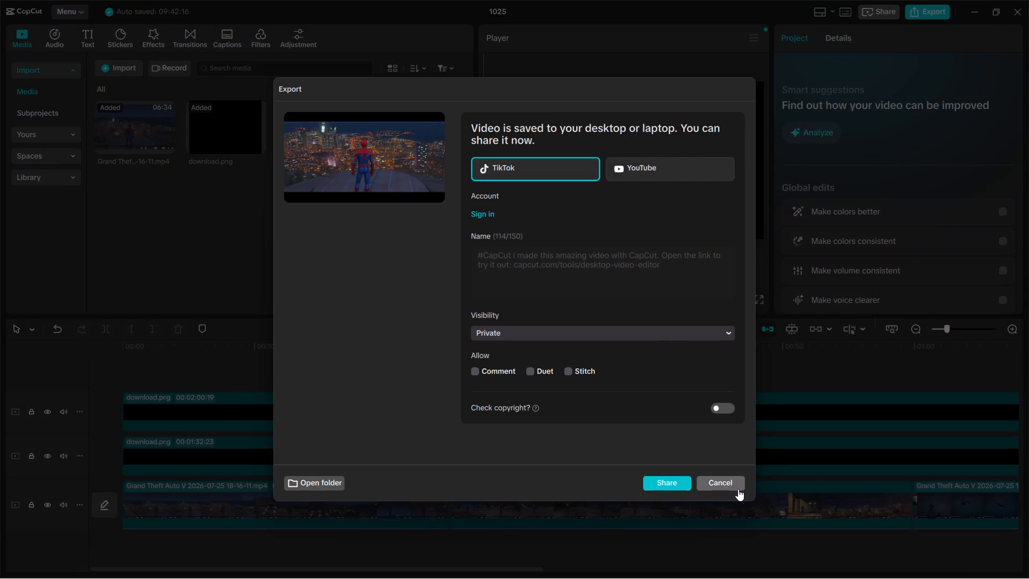
click(738, 489)
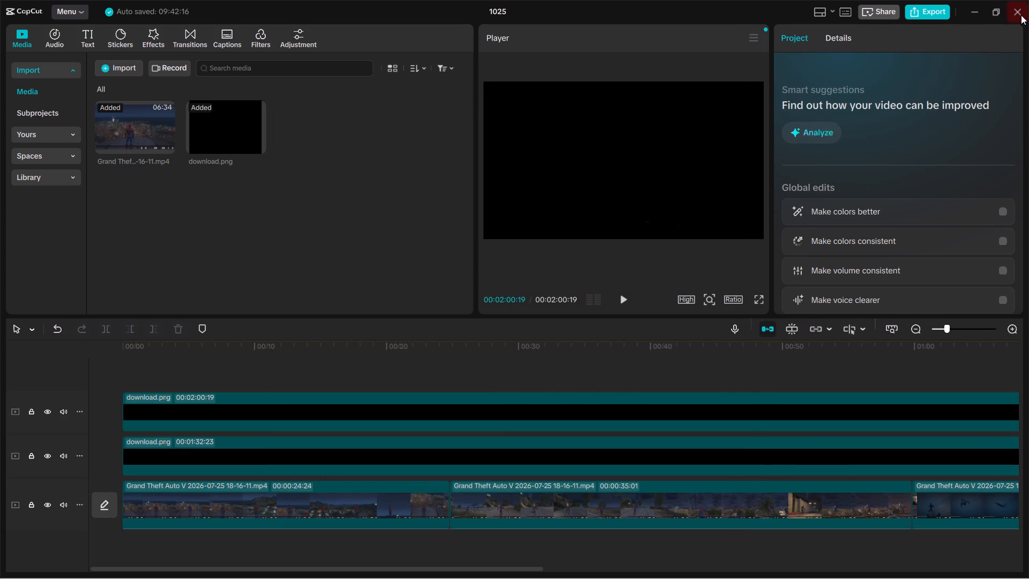